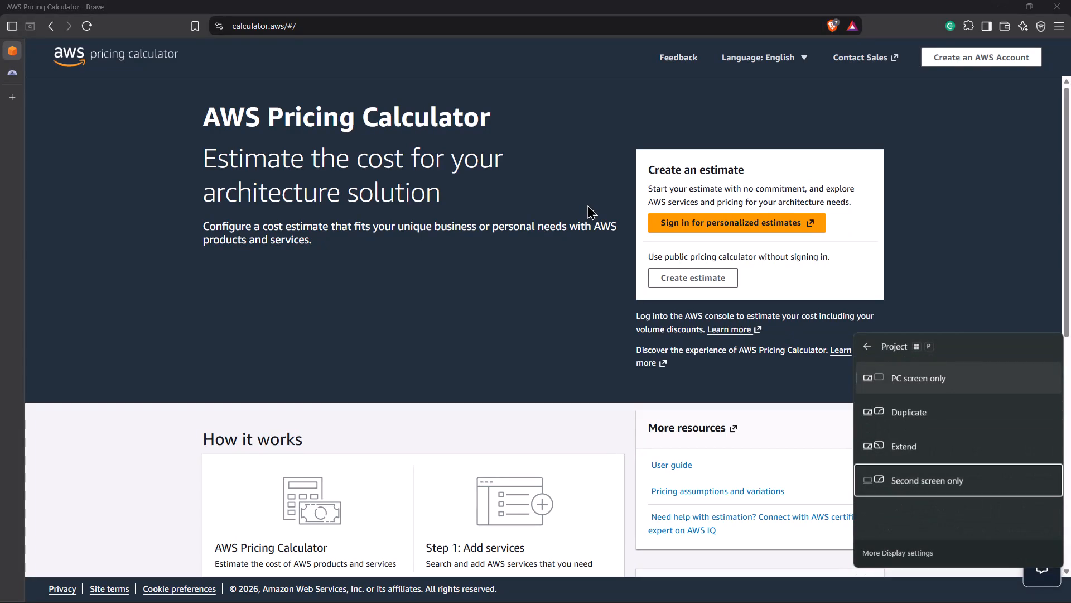
Dismiss the Project display-mode options covering the AWS Pricing Calculator page.
key("Escape")
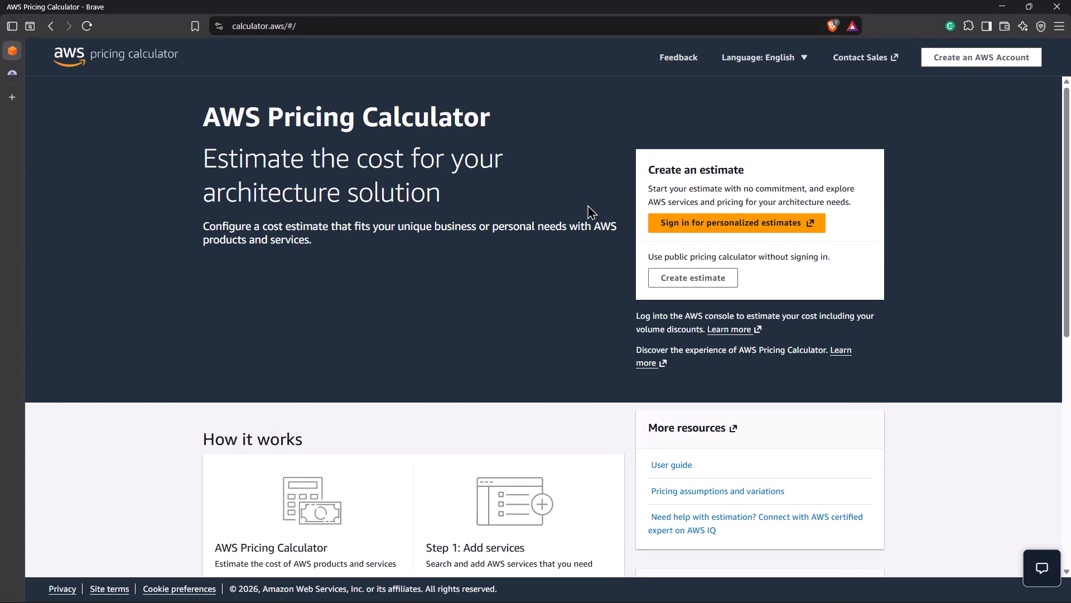
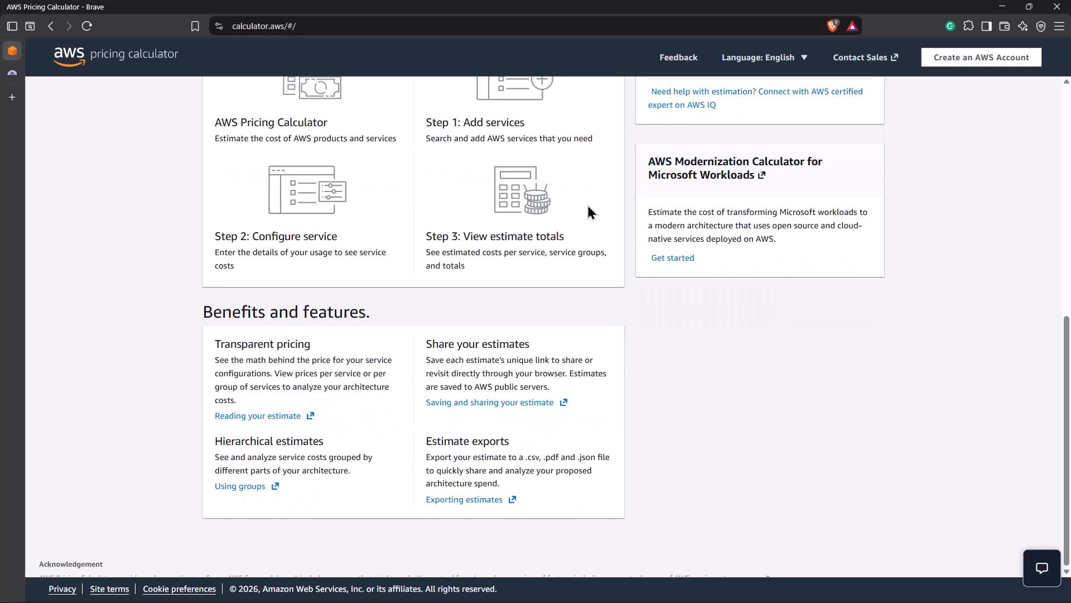
View the Chatwait extension's earnings summary and dismiss it.
scroll(587, 204, "up", 6)
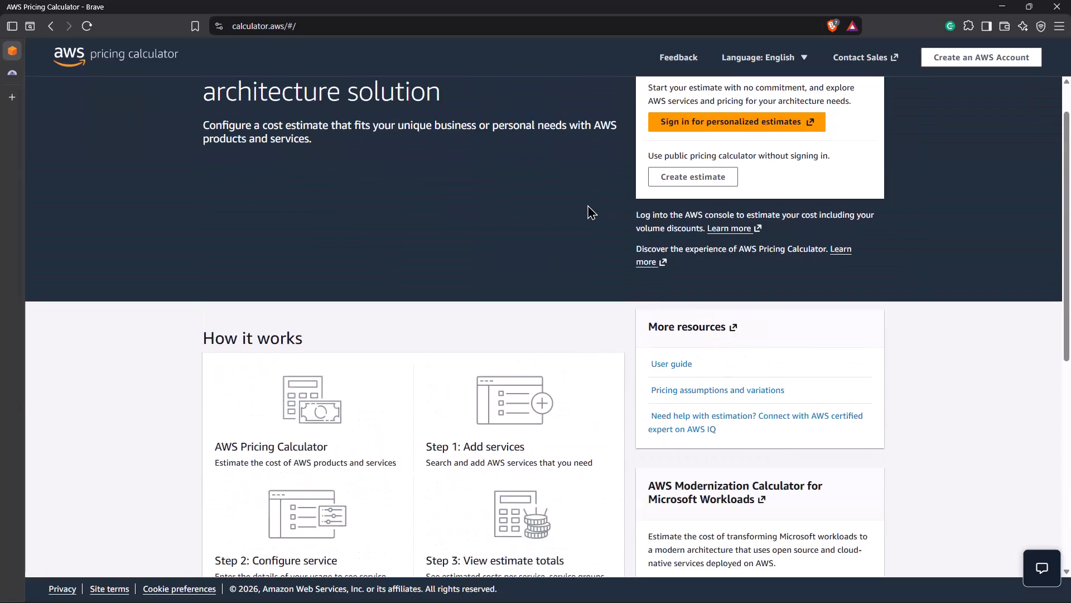
scroll(587, 204, "up", 8)
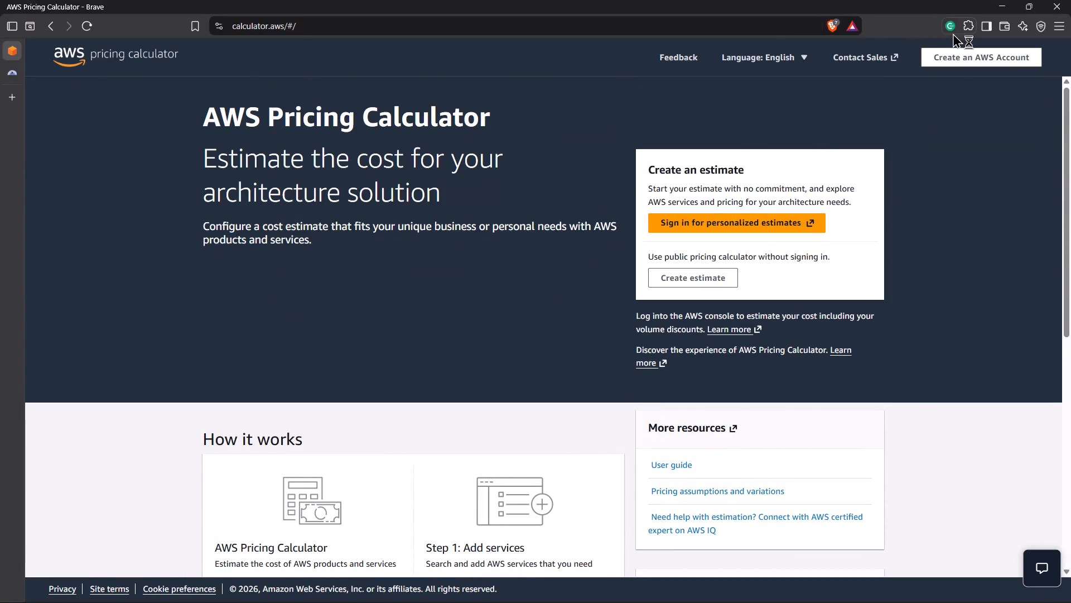
left_click(945, 30)
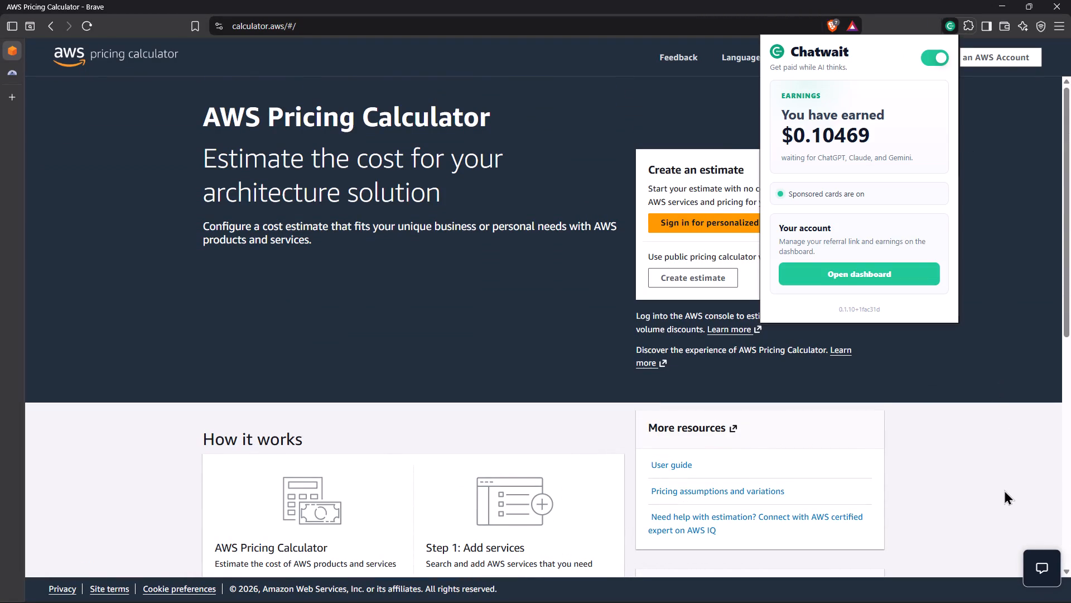
left_click(1001, 492)
Examine the How it works and Benefits and features sections of the AWS Pricing Calculator home page.
scroll(939, 423, "down", 5)
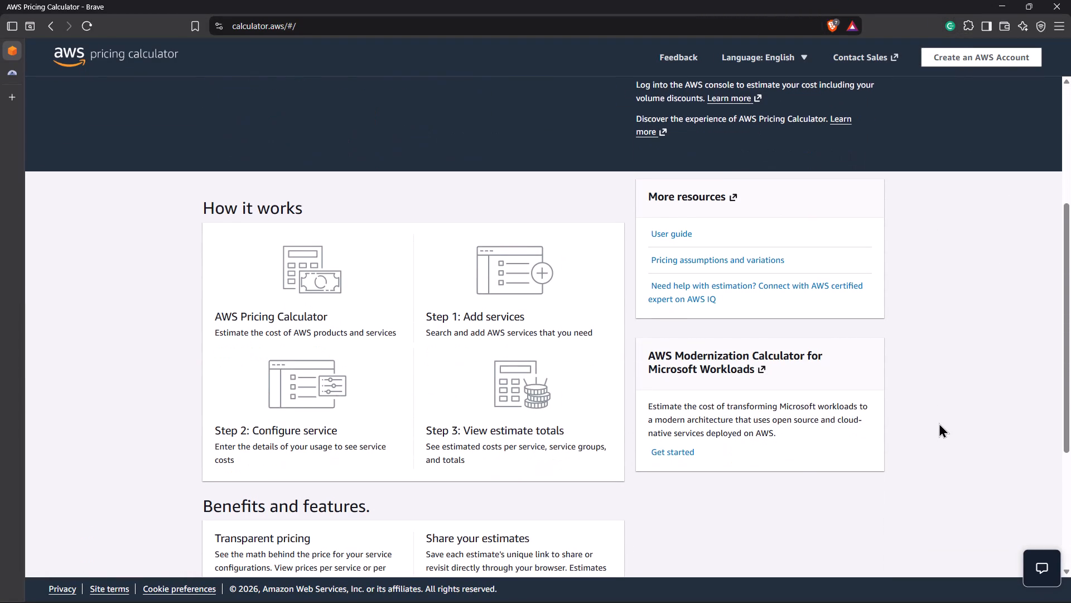
scroll(939, 423, "down", 8)
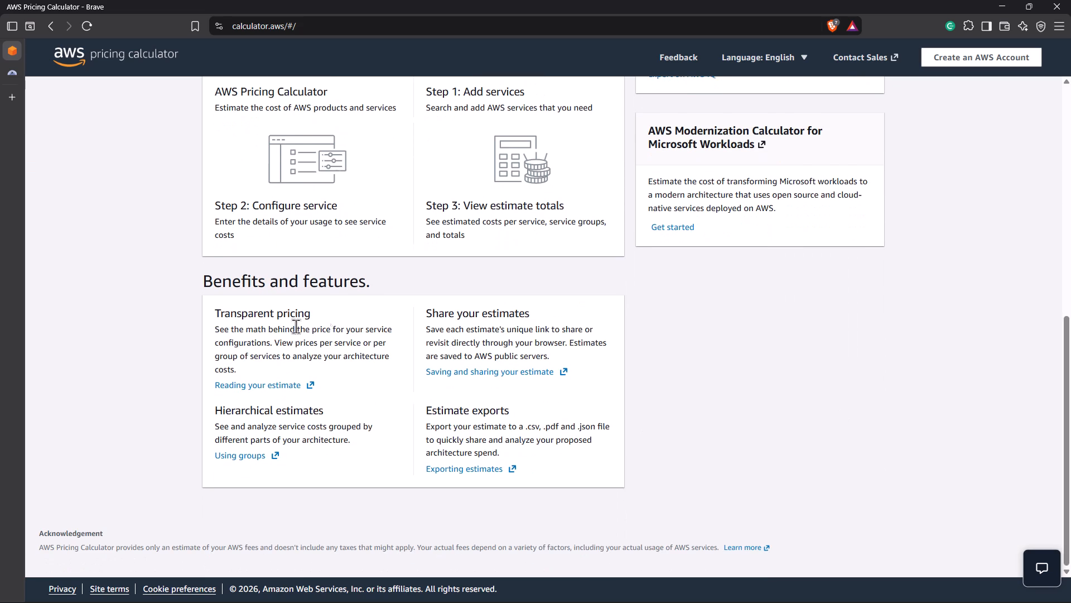
scroll(692, 351, "up", 1)
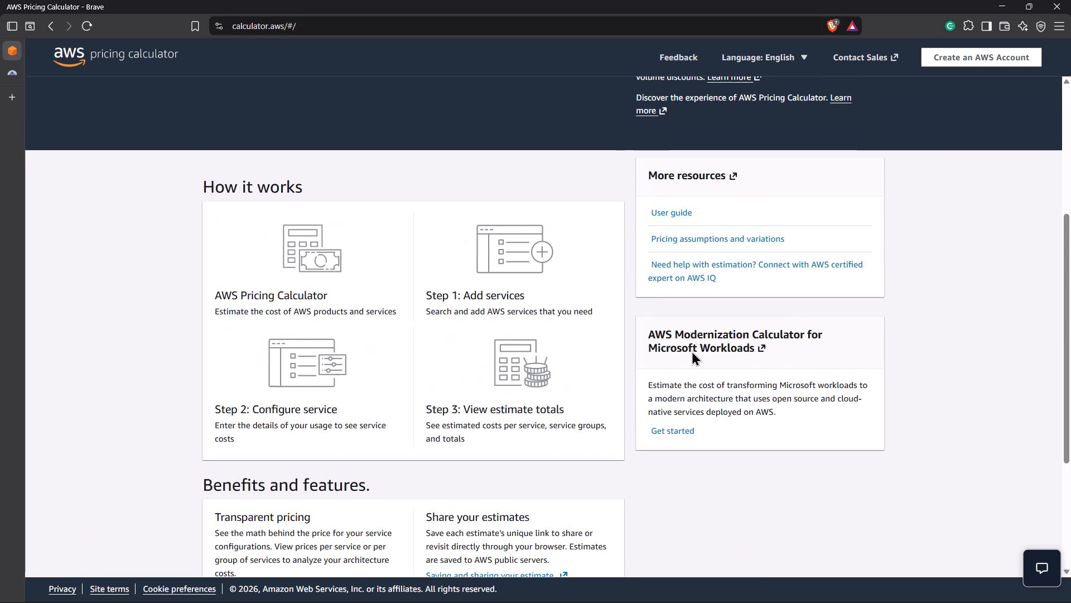
scroll(692, 351, "up", 1)
scroll(636, 190, "up", 1)
scroll(609, 307, "down", 1)
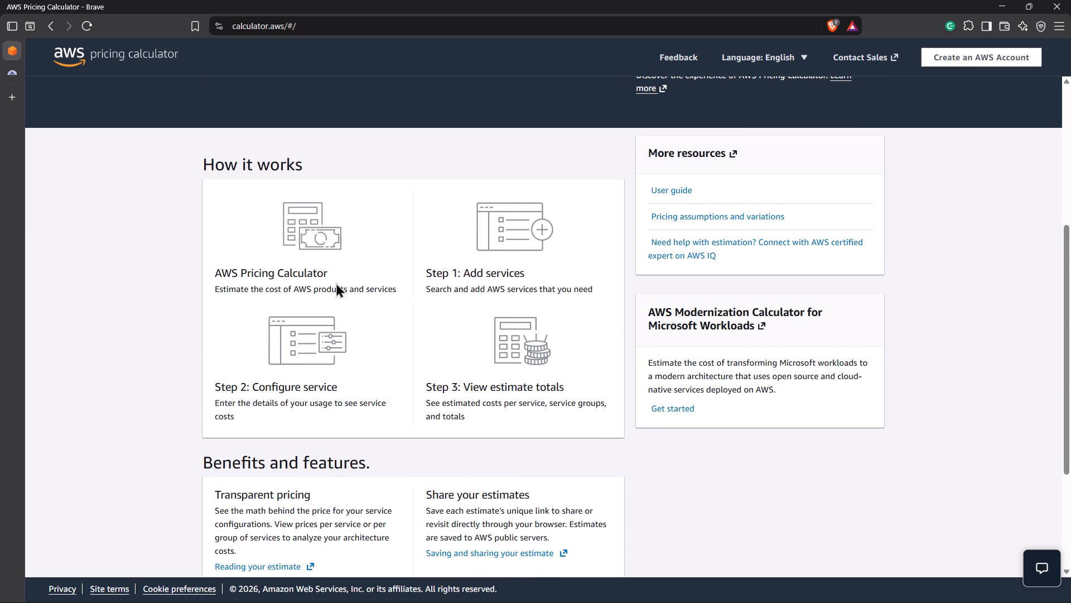
left_click_drag(334, 281, 207, 269)
left_click(143, 295)
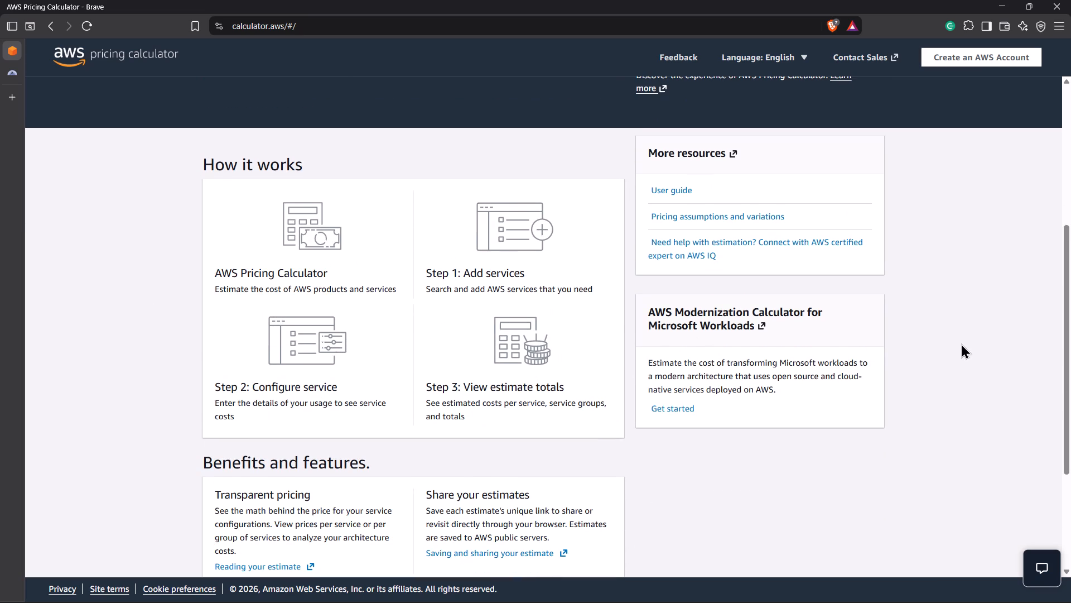
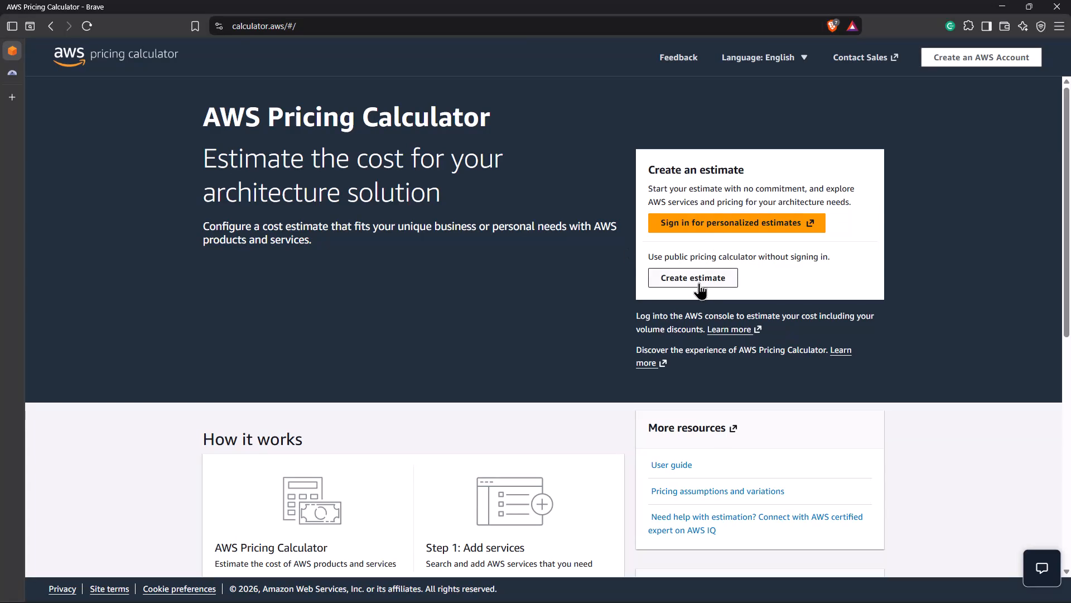
Start a new cost estimate with the public calculator, without signing in.
left_click(693, 283)
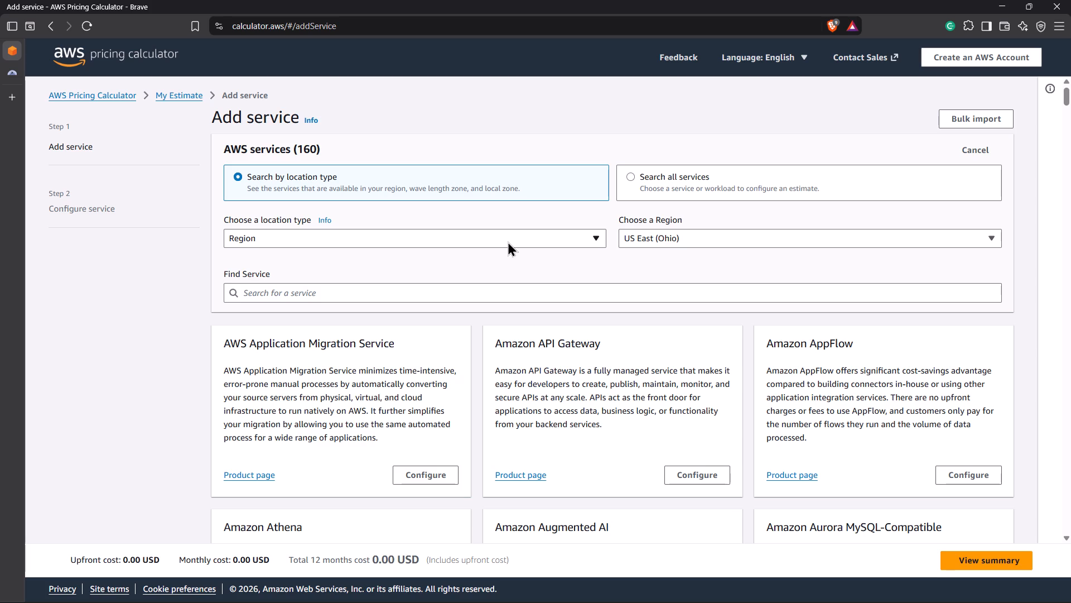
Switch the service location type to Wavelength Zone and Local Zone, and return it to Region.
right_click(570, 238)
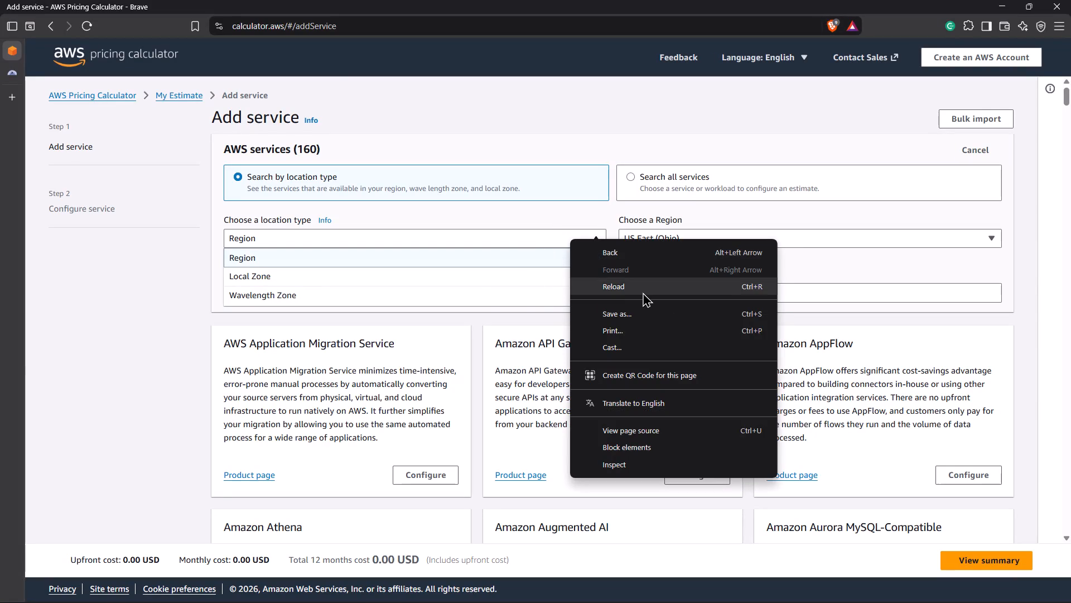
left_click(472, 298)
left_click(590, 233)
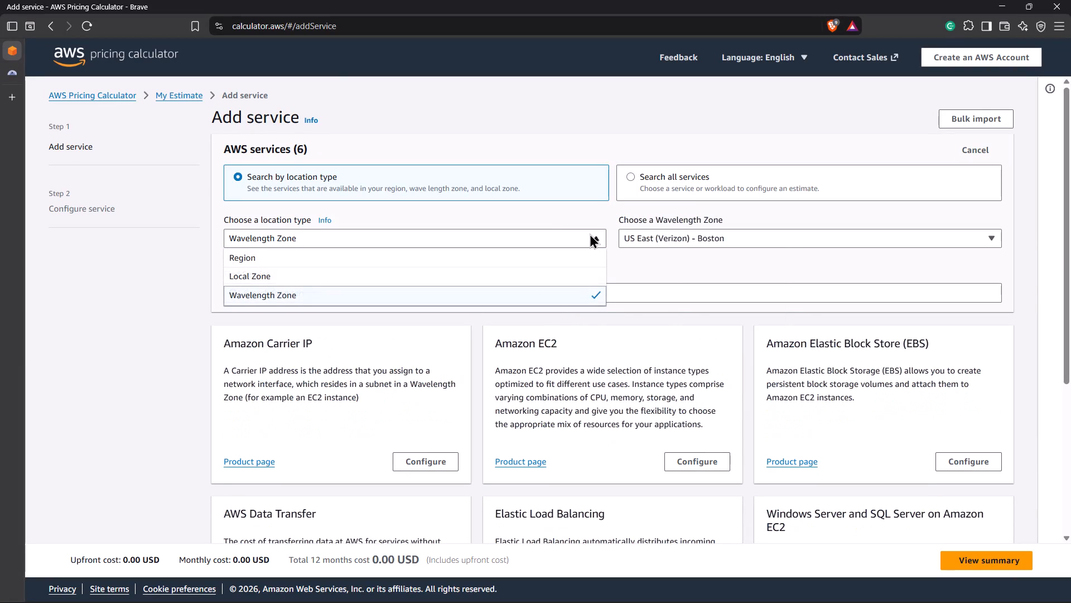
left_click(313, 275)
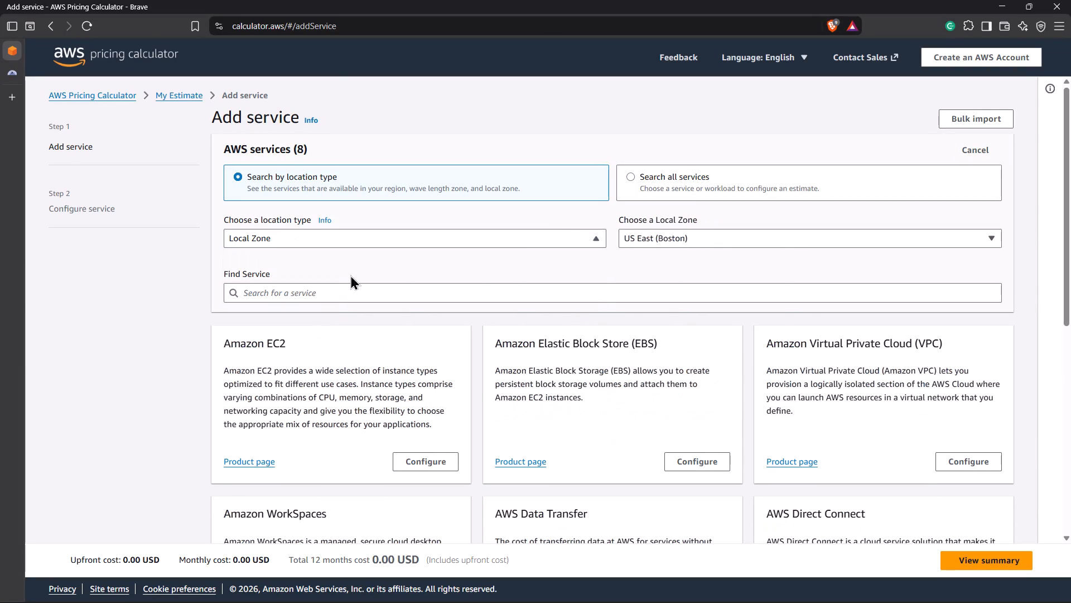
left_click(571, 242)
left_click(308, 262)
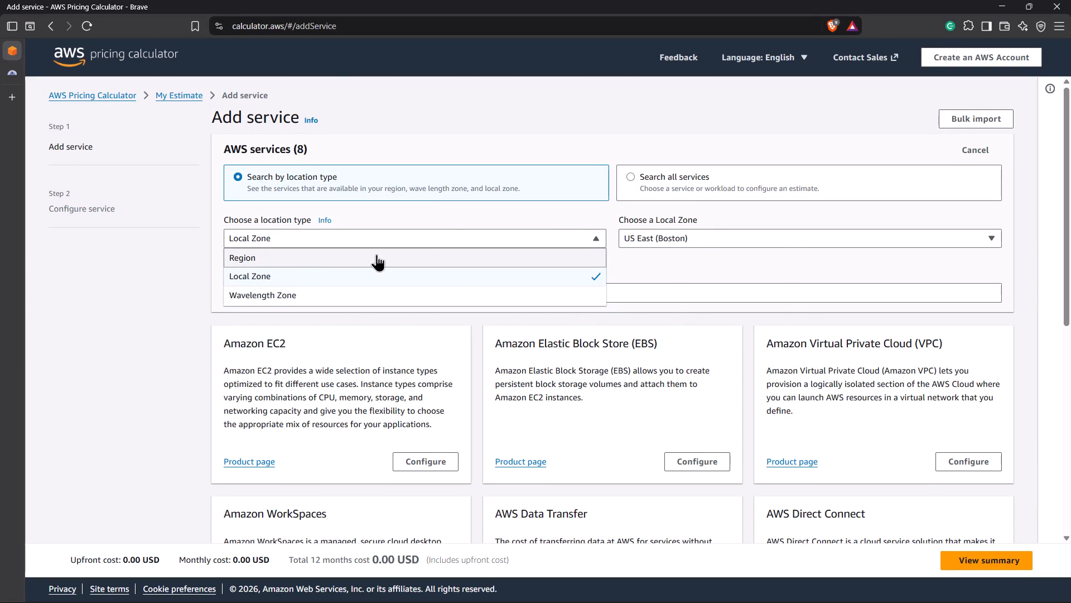
Look through the full catalogue of AWS services offered for the US East (Ohio) region.
scroll(504, 263, "down", 4)
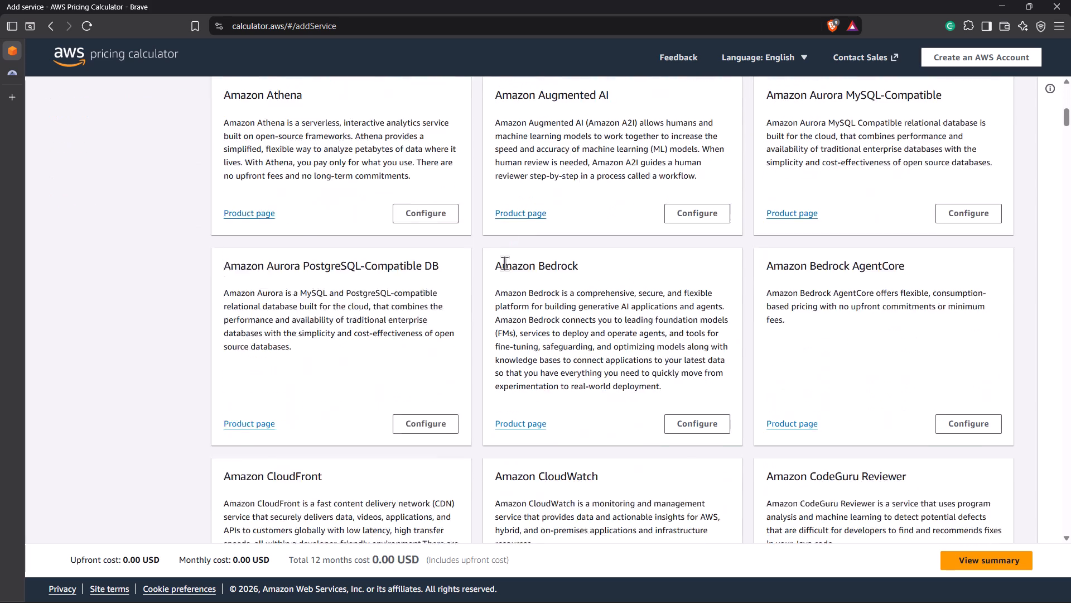
scroll(504, 263, "down", 17)
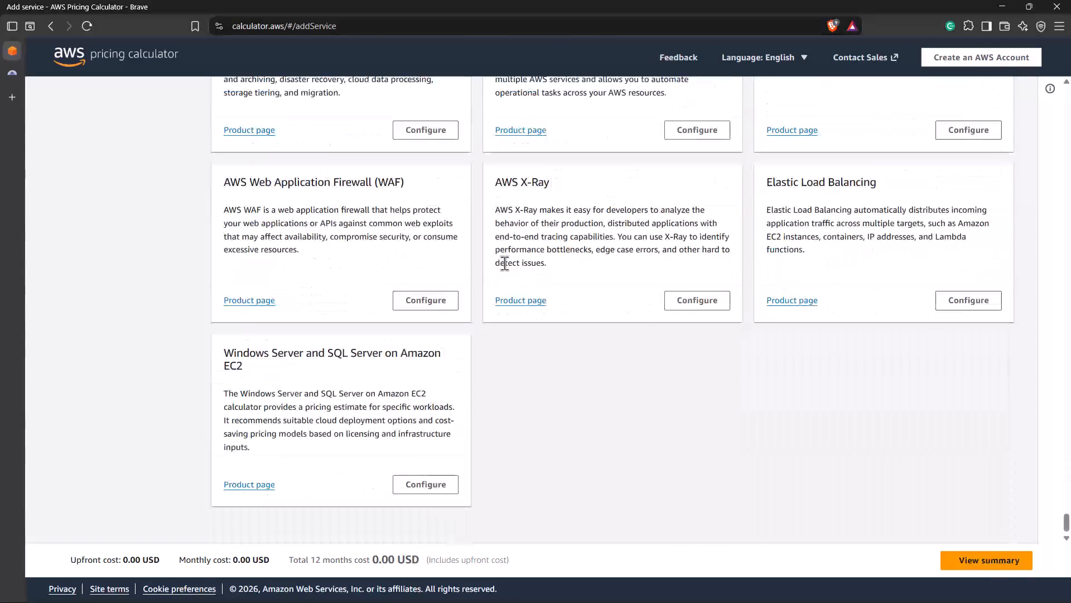
scroll(504, 263, "down", 10)
scroll(504, 263, "up", 7)
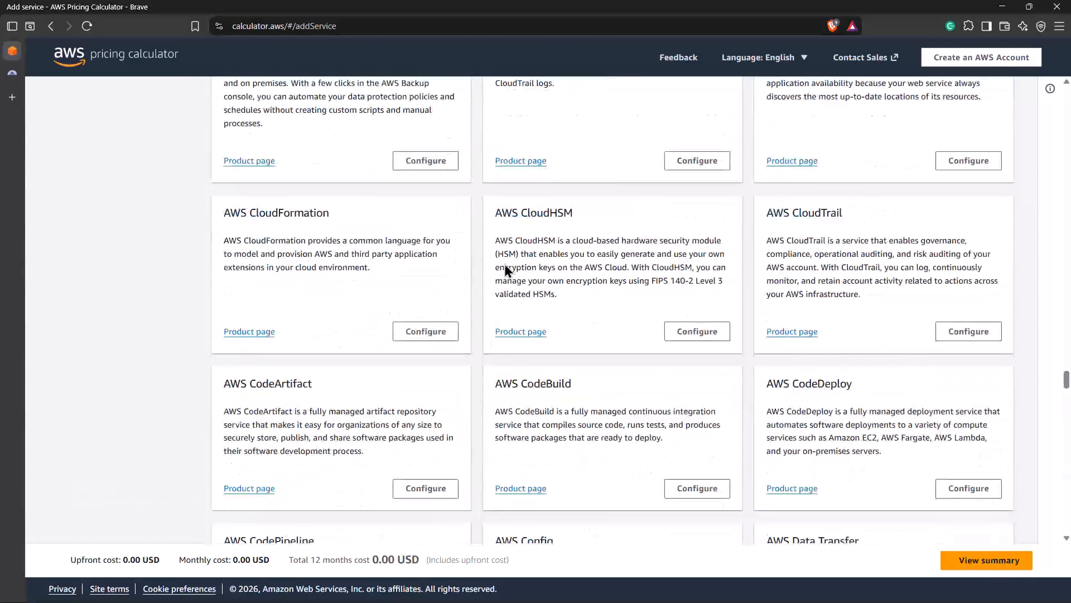
scroll(504, 263, "up", 9)
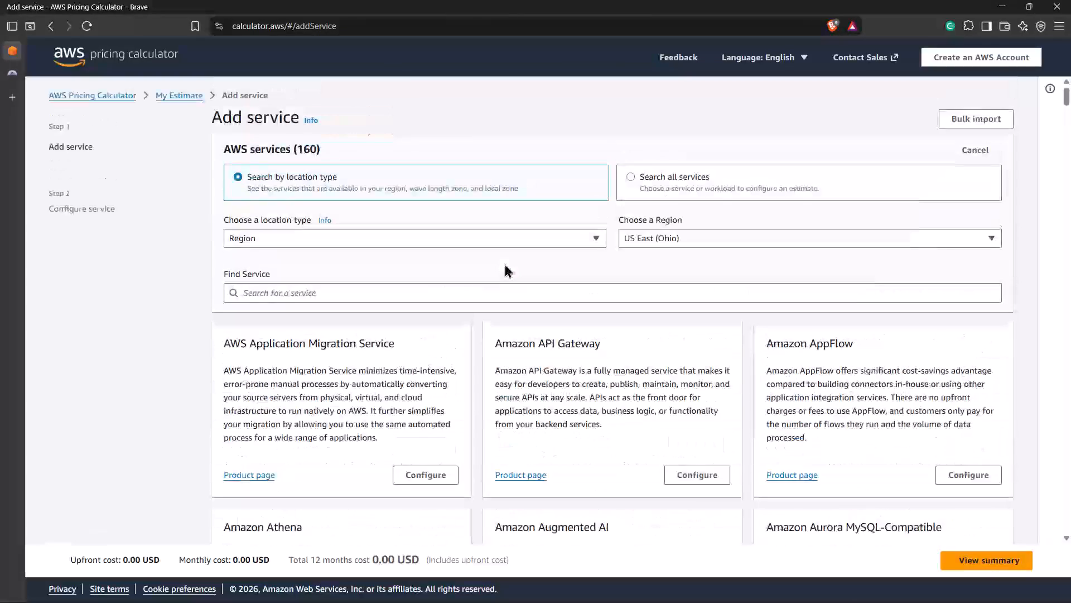
Go through the available regions and set the estimate's region to AWS GovCloud (US-West).
left_click(990, 243)
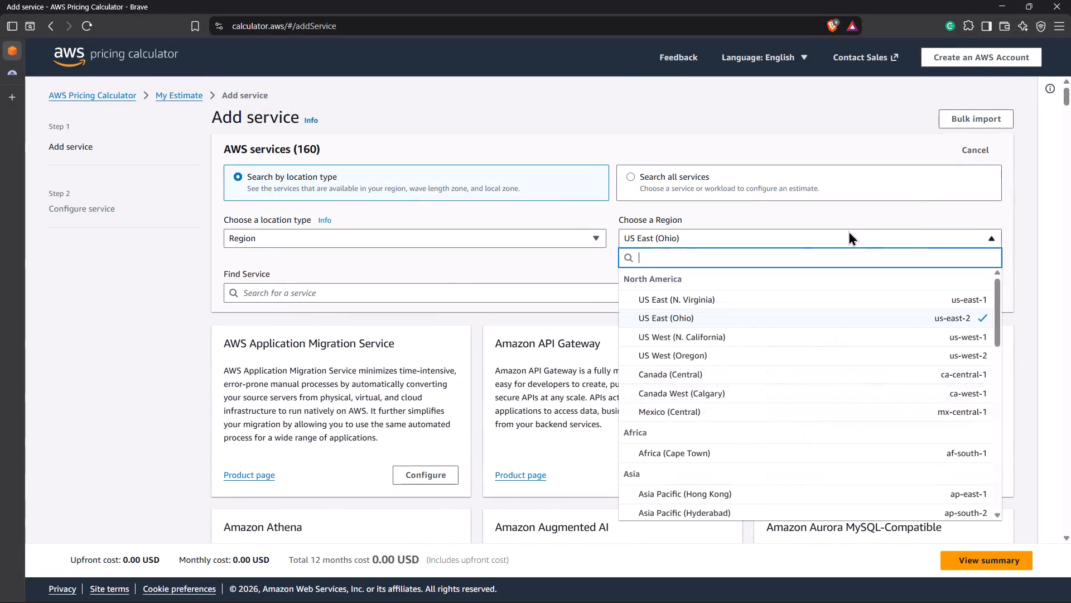
scroll(772, 353, "down", 10)
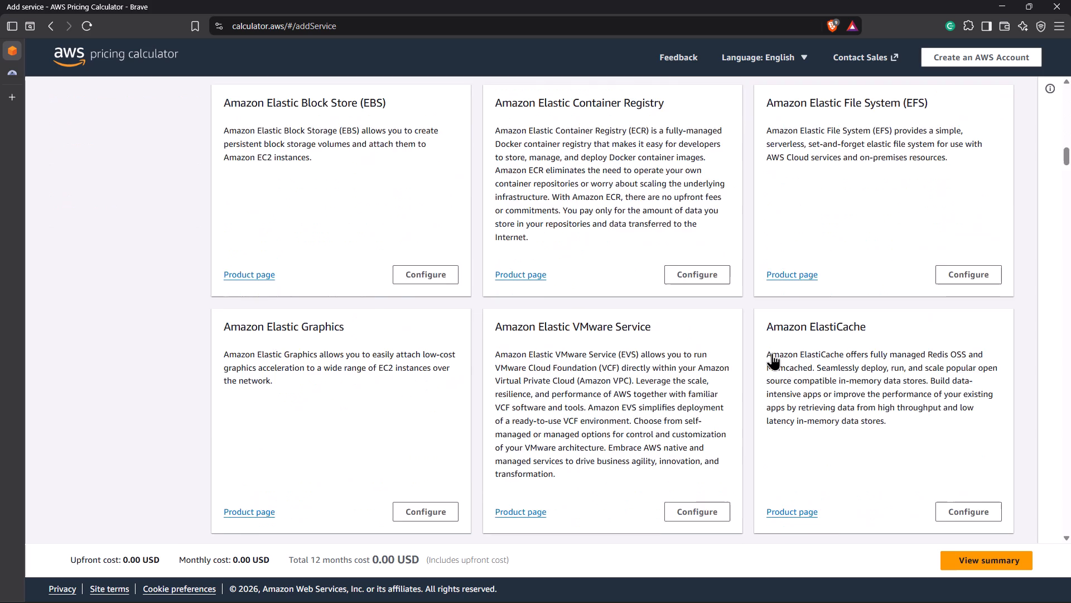
scroll(772, 353, "up", 10)
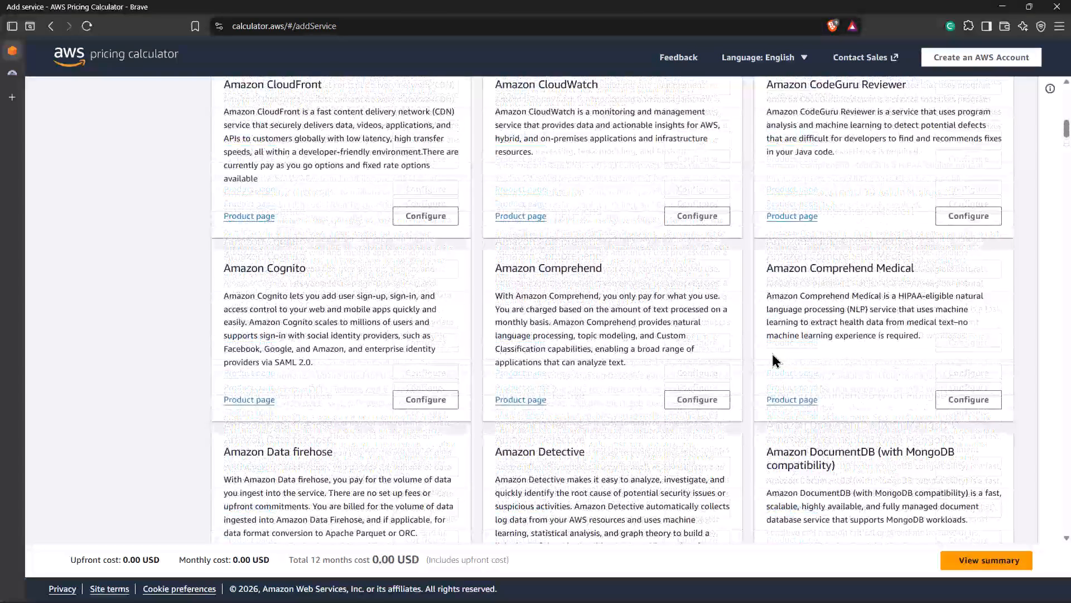
scroll(772, 353, "up", 4)
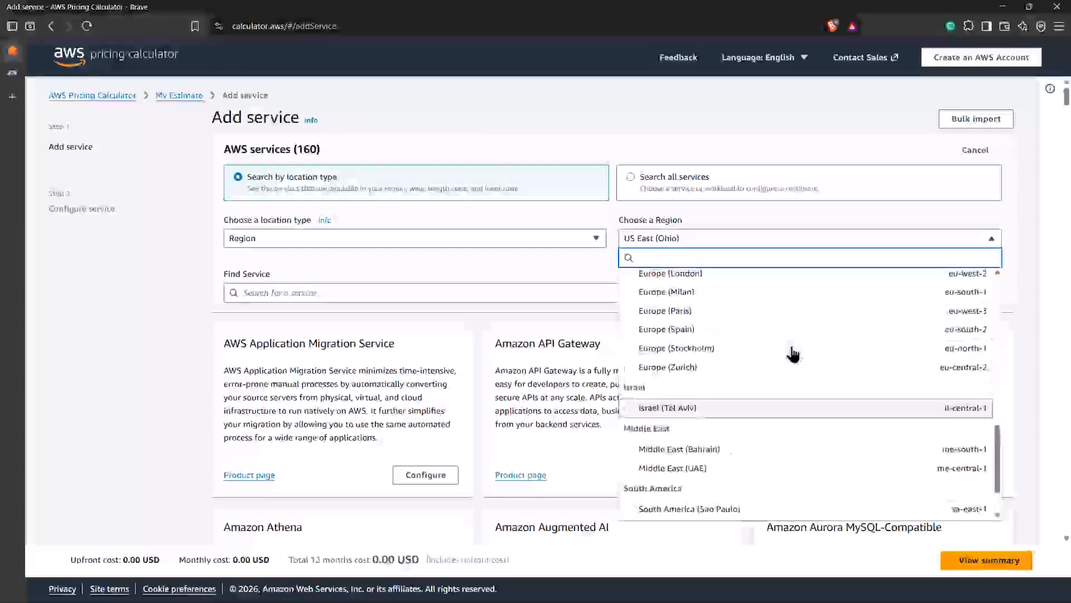
scroll(792, 346, "up", 5)
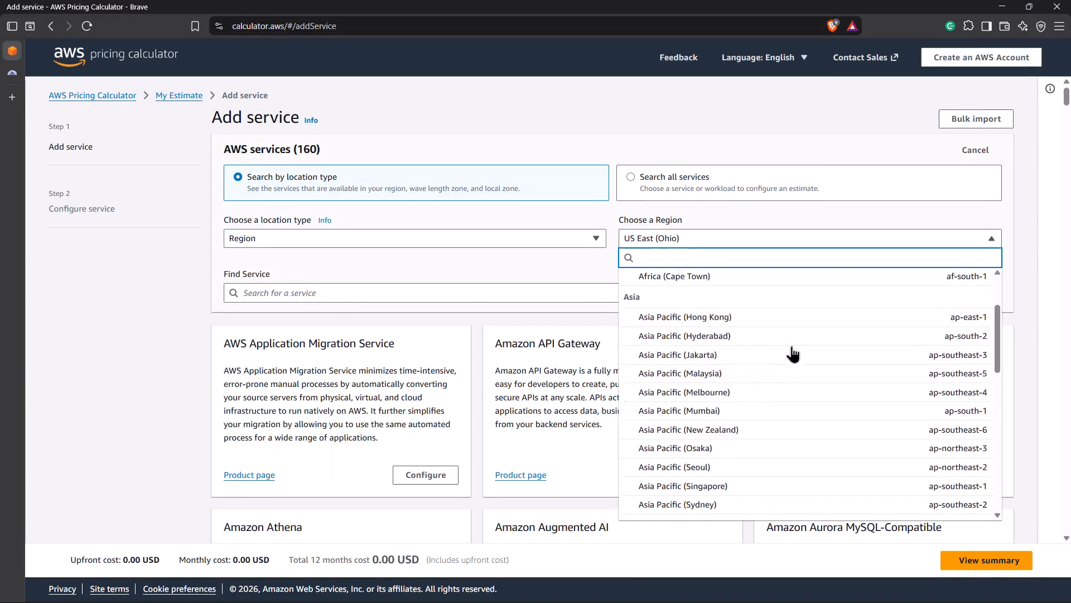
scroll(792, 346, "up", 2)
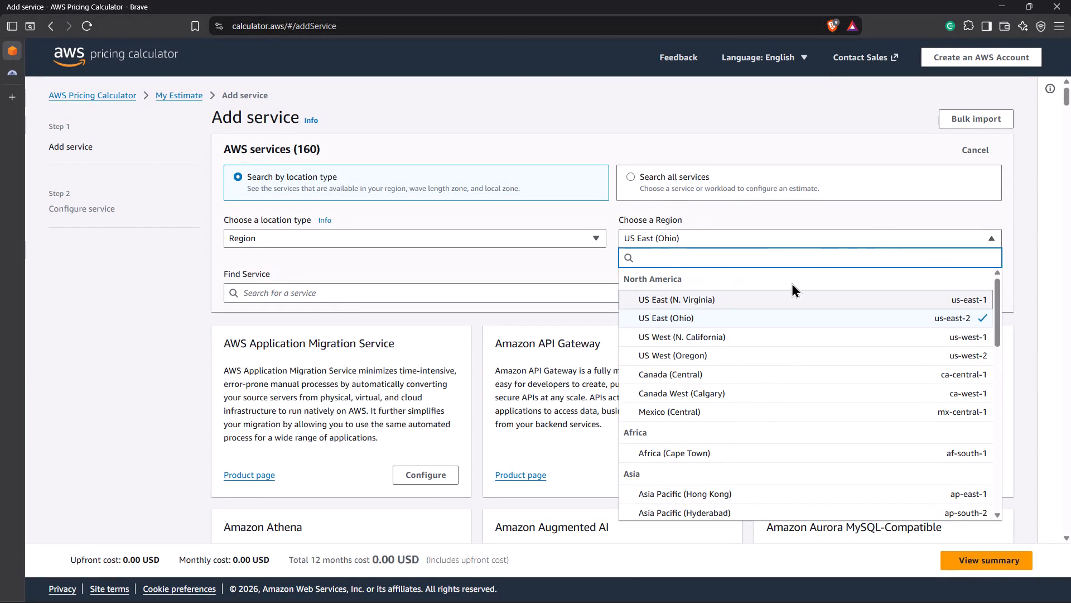
scroll(733, 429, "down", 2)
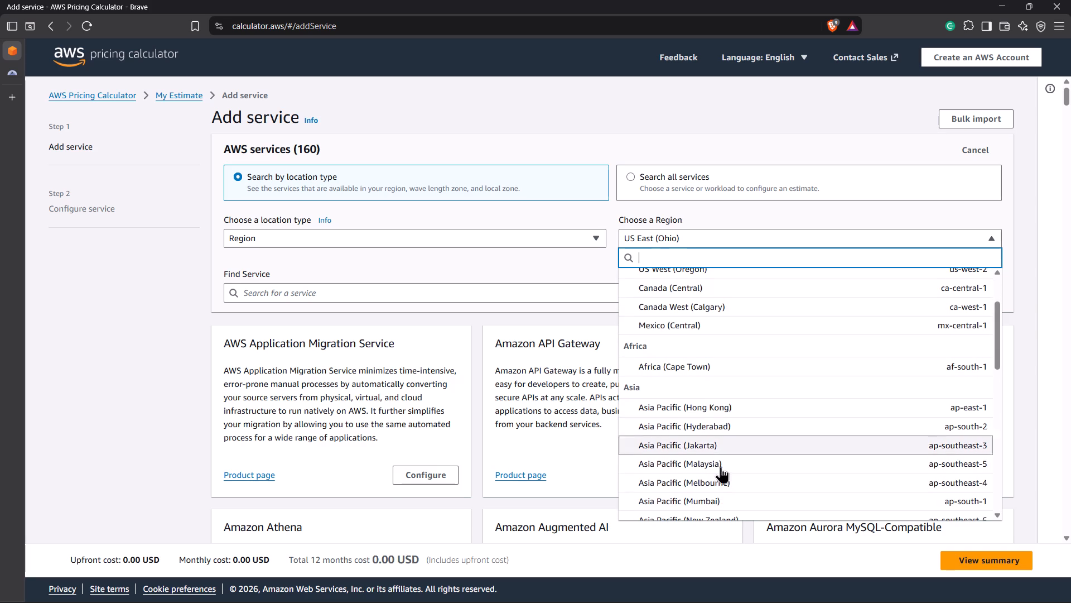
scroll(735, 391, "down", 1)
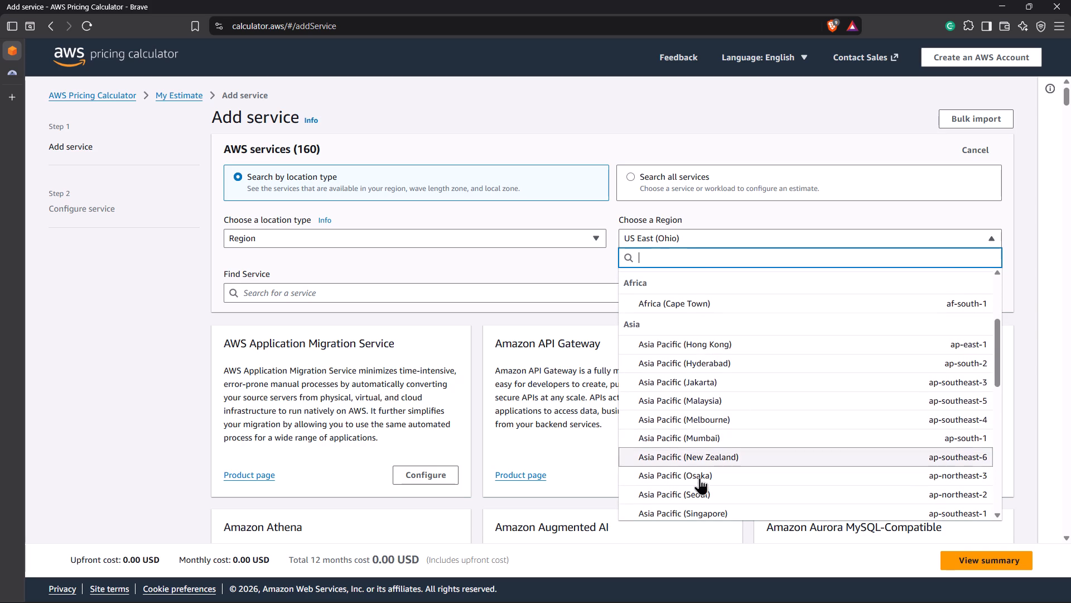
scroll(747, 404, "down", 1)
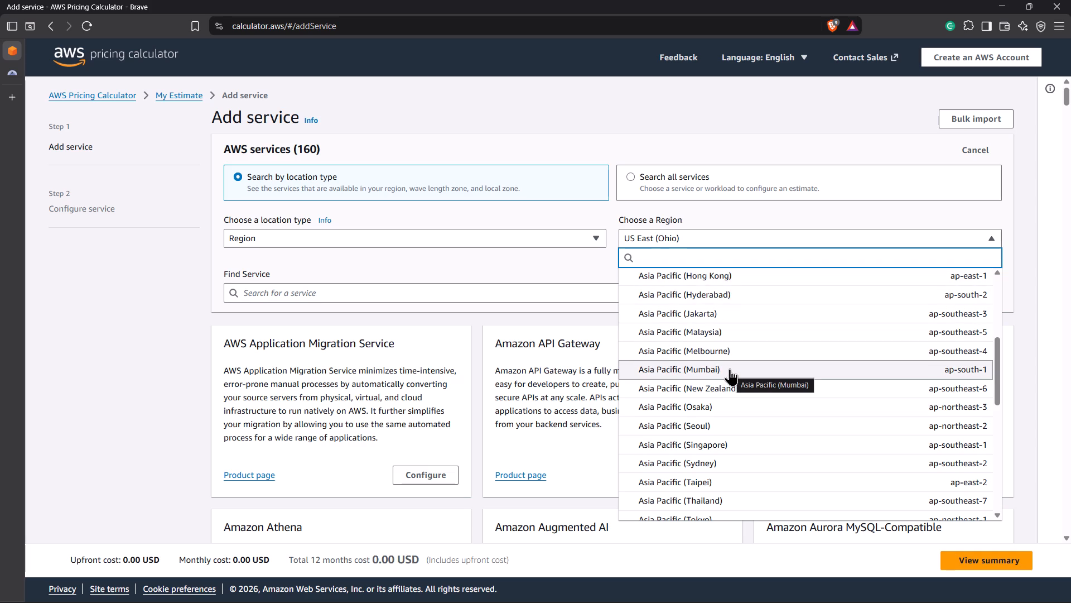
scroll(730, 368, "down", 3)
scroll(730, 368, "up", 1)
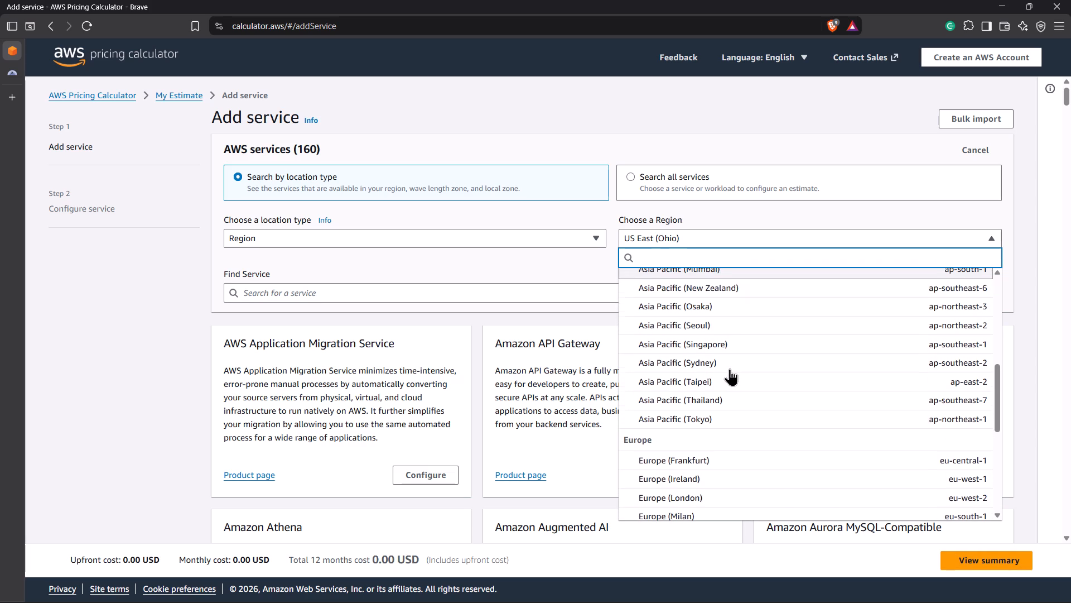
scroll(730, 368, "up", 2)
scroll(730, 368, "down", 2)
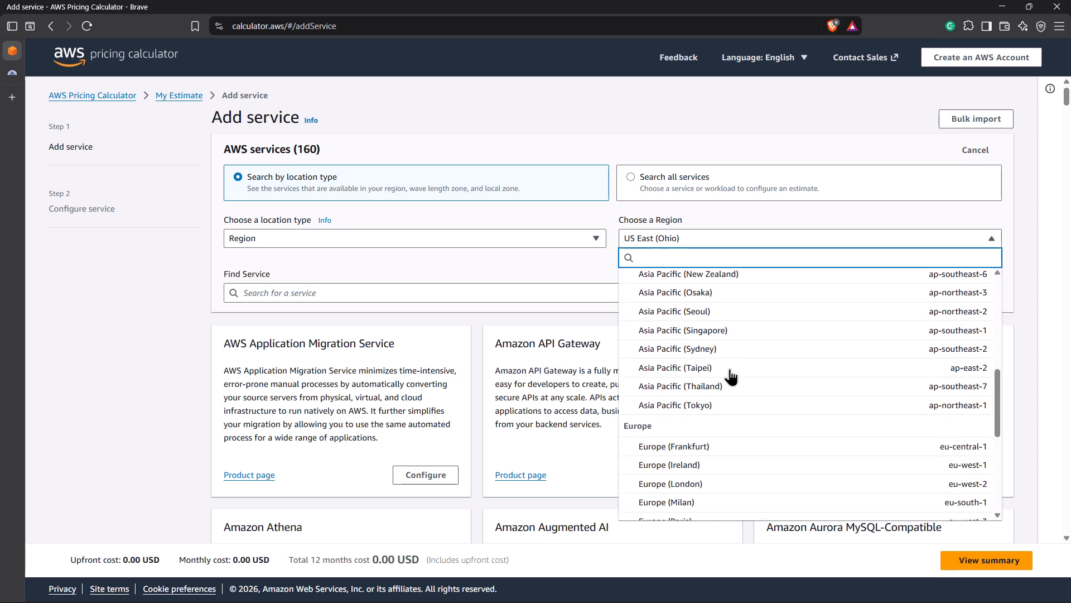
scroll(730, 368, "down", 4)
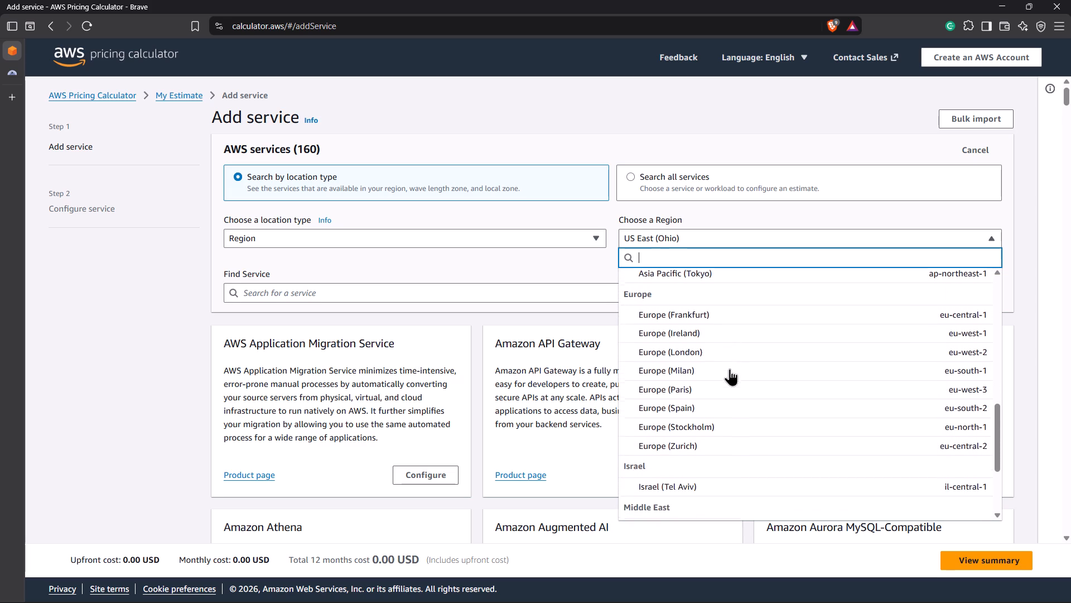
scroll(730, 368, "down", 2)
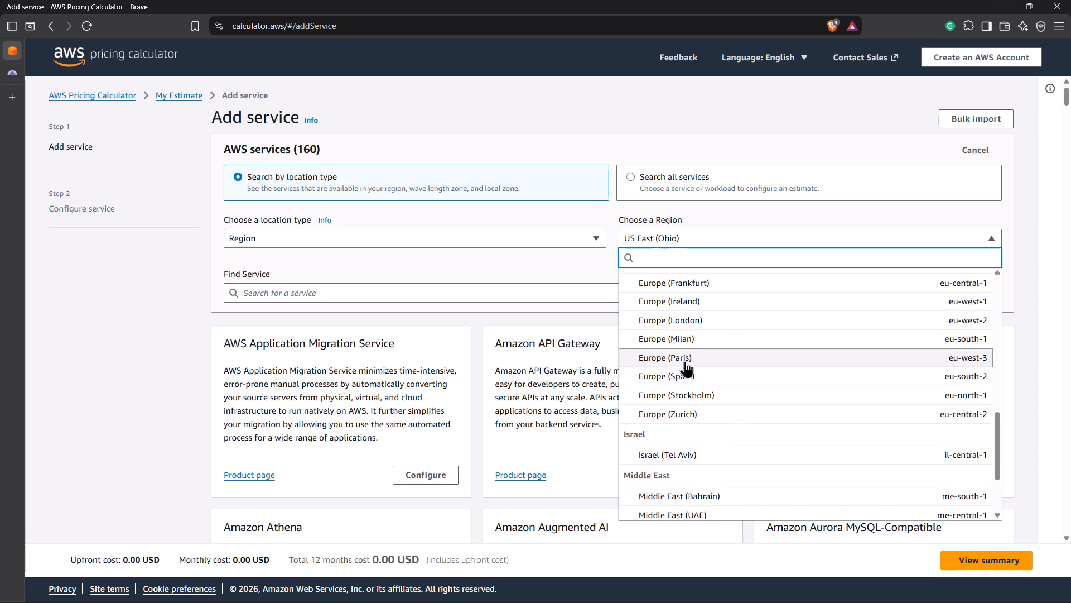
scroll(727, 447, "down", 3)
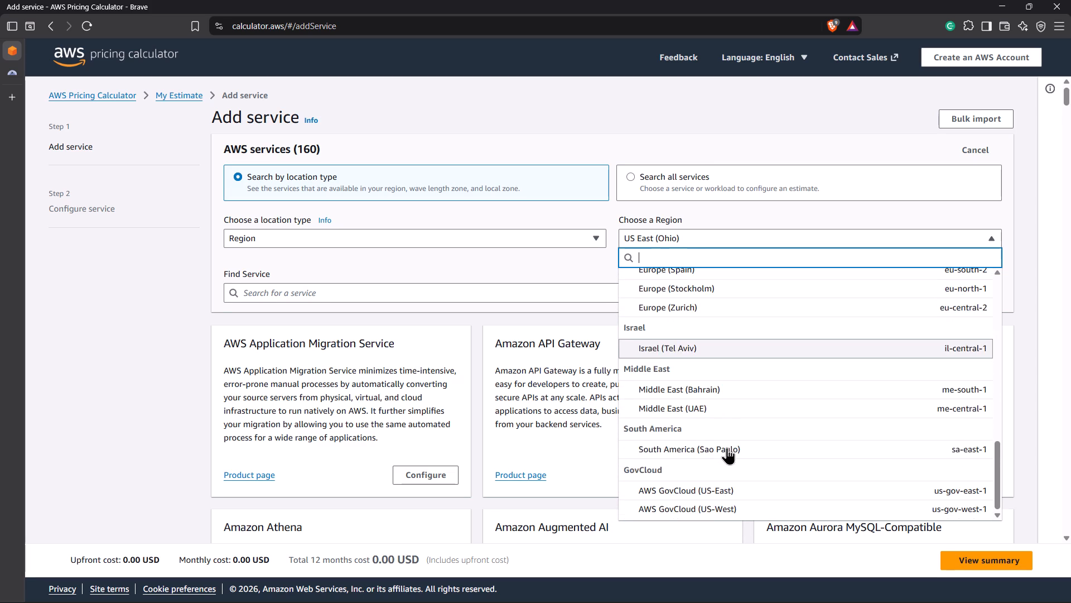
scroll(727, 447, "down", 1)
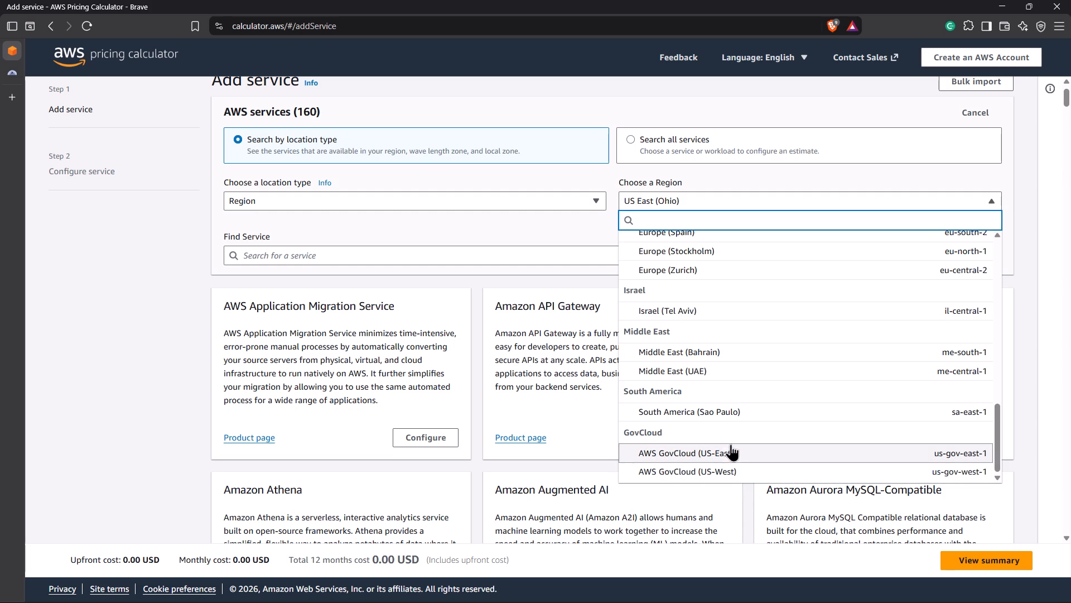
left_click(726, 466)
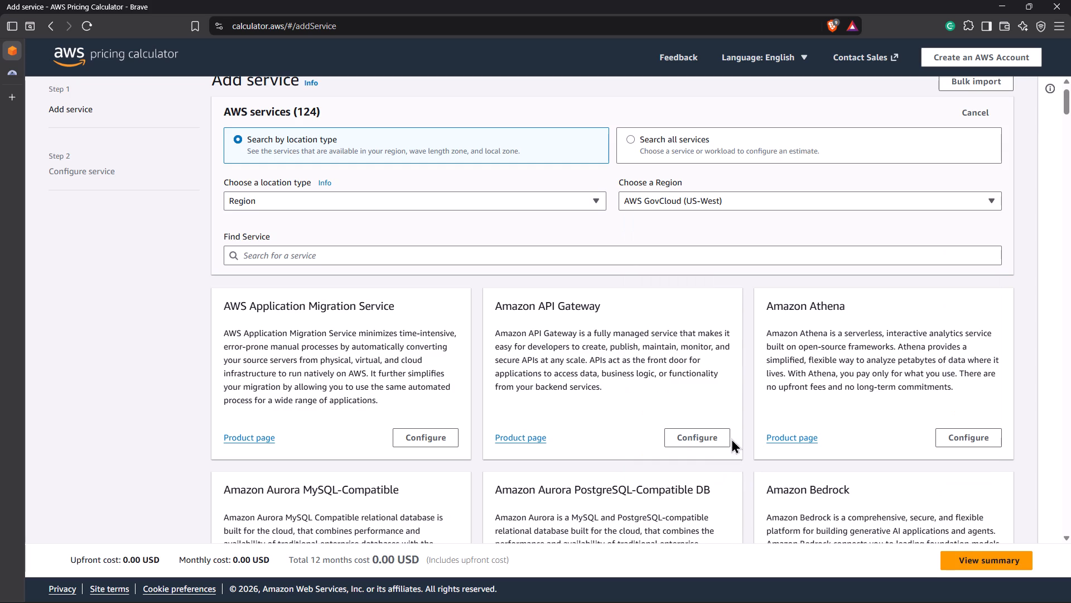
Search the services for "ec2", review the matches, and open the configuration of Amazon EC2.
scroll(483, 215, "up", 1)
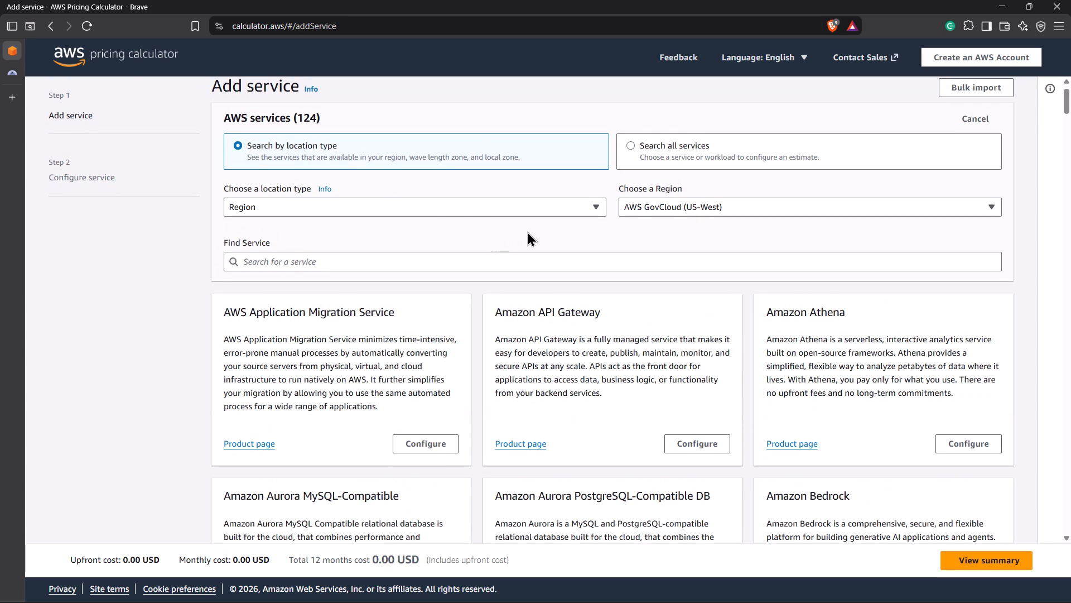
left_click(433, 267)
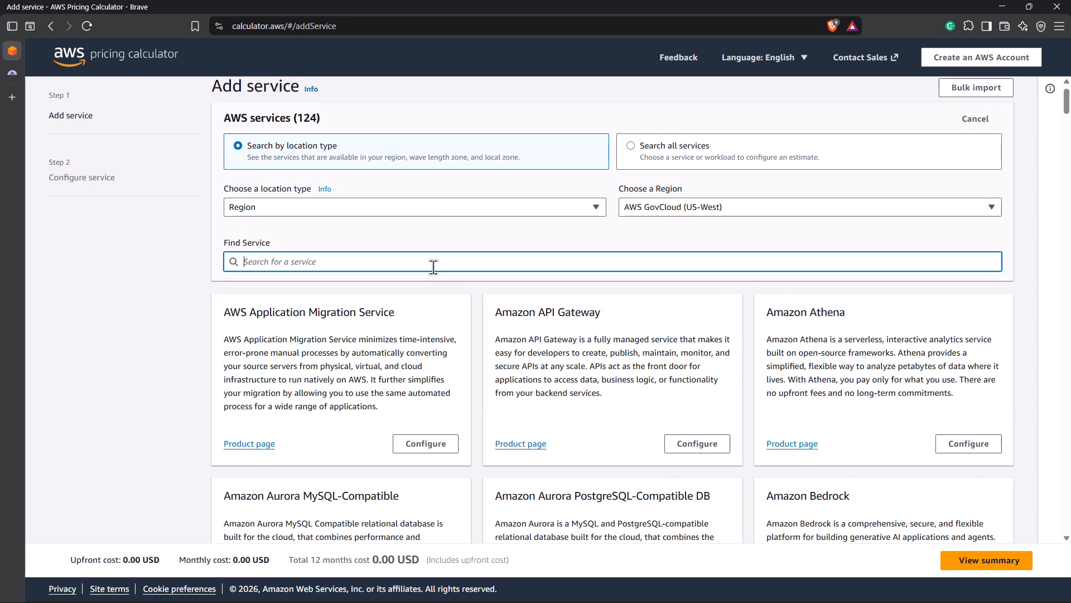
type("ec23")
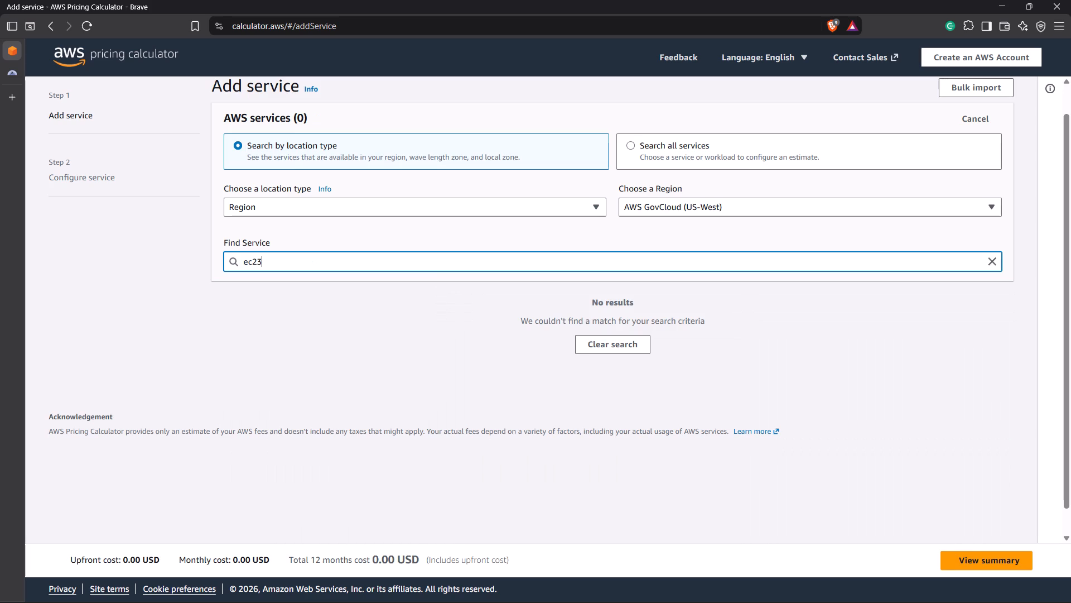
key("BackSpace")
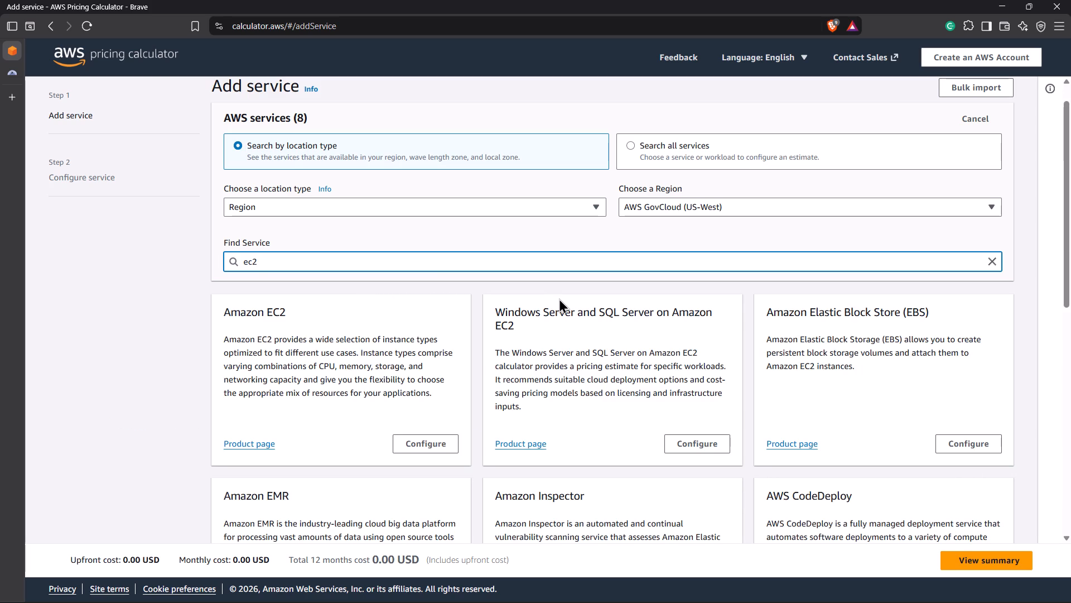
scroll(559, 298, "down", 9)
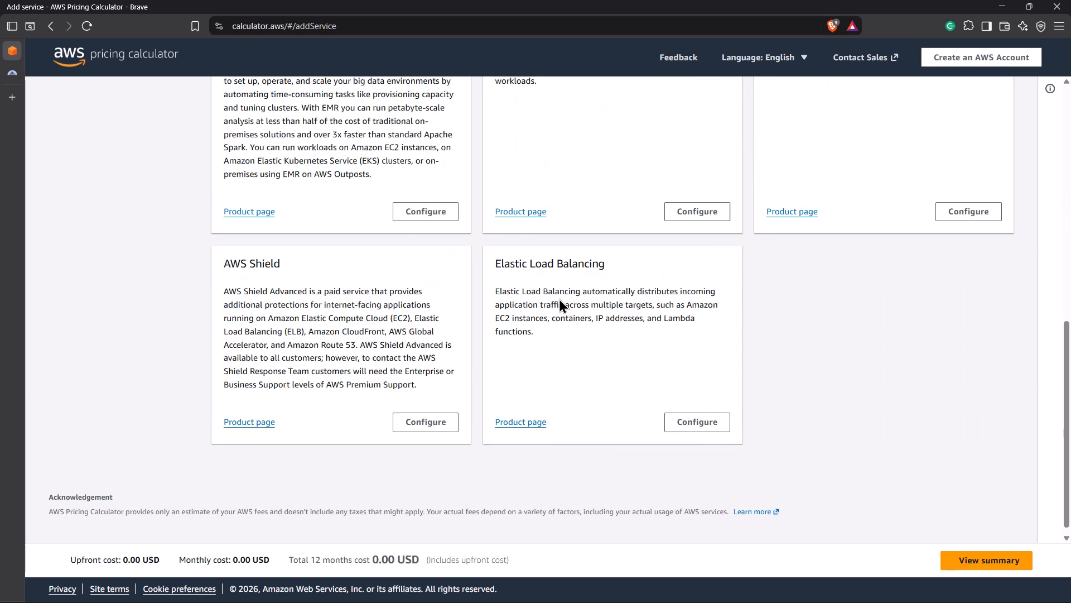
scroll(559, 298, "down", 3)
scroll(559, 298, "up", 7)
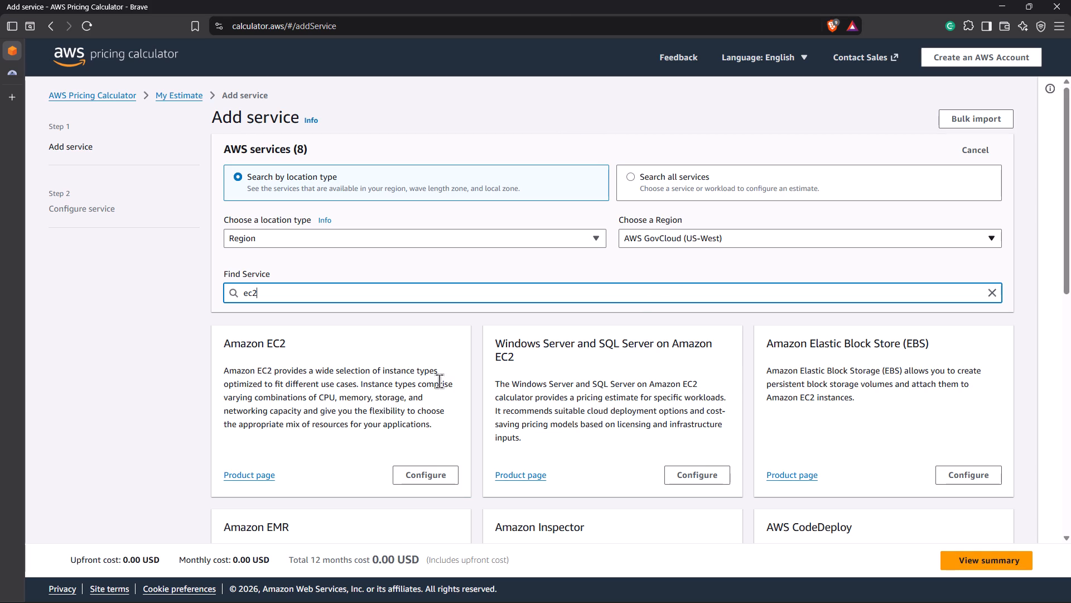
left_click(431, 481)
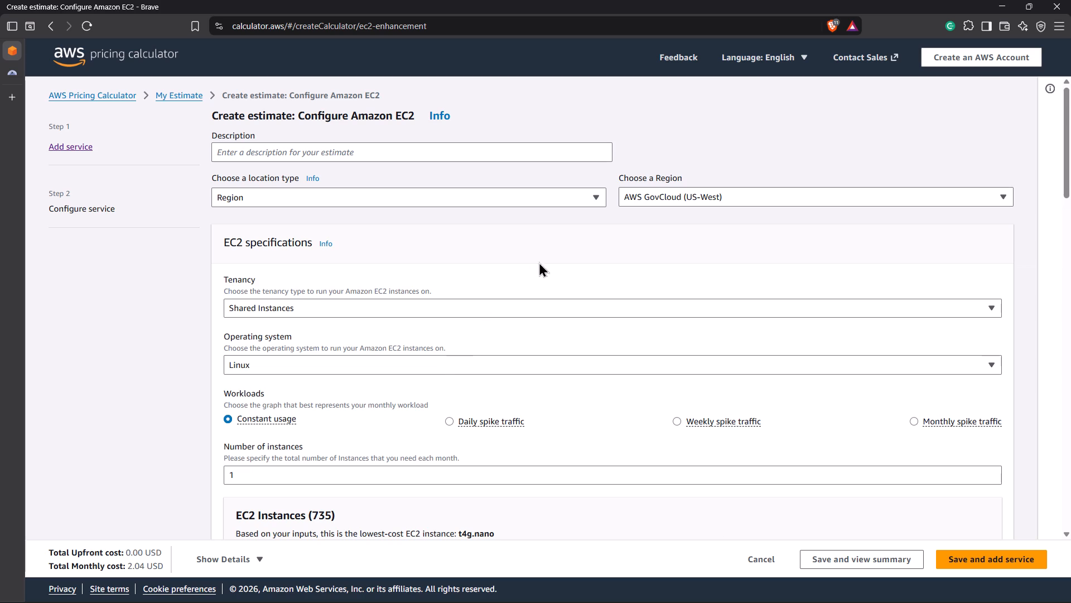
Examine the Amazon EC2 configuration form, including the specifications, instance types and payment options.
scroll(605, 258, "down", 12)
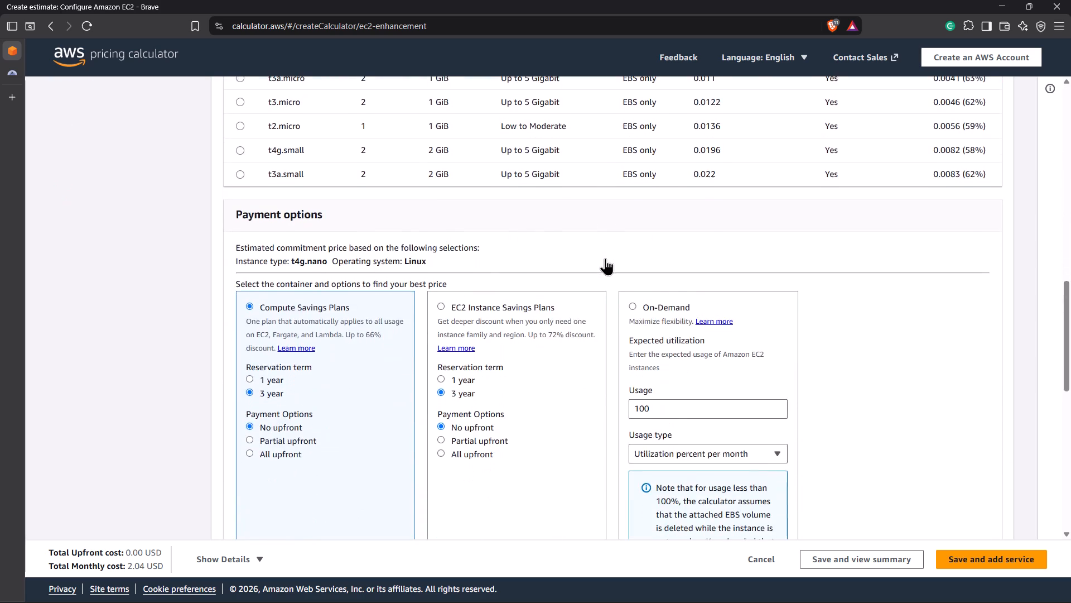
scroll(745, 287, "down", 1)
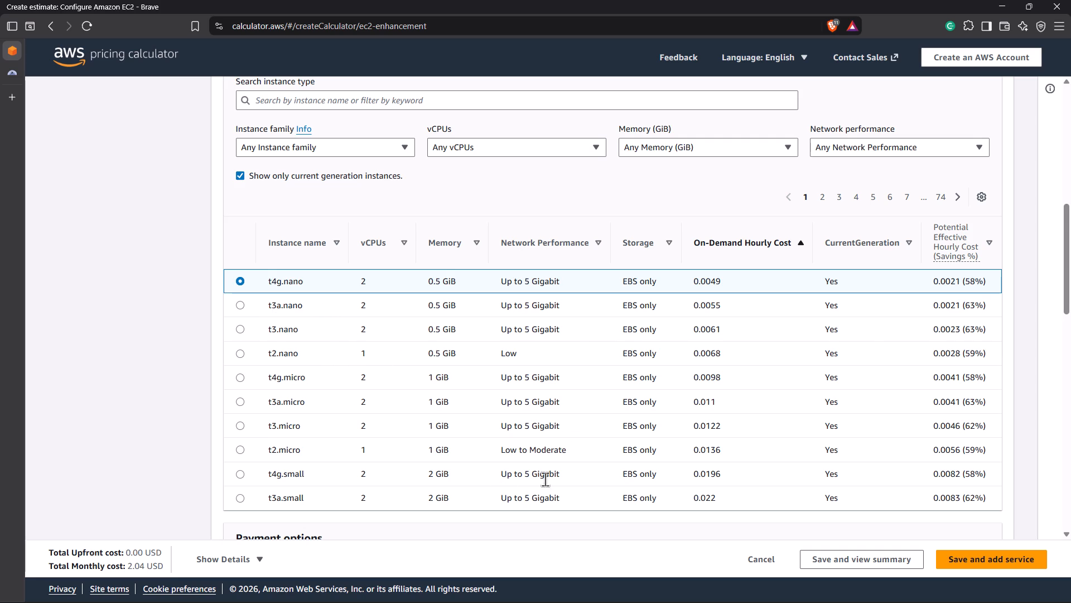
scroll(662, 374, "up", 4)
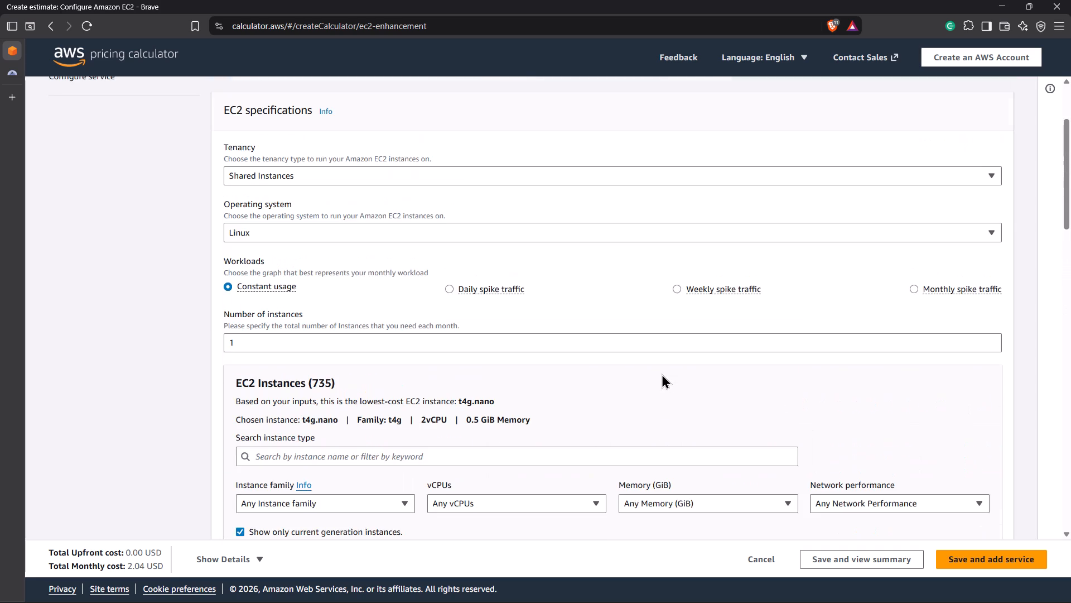
scroll(662, 374, "up", 4)
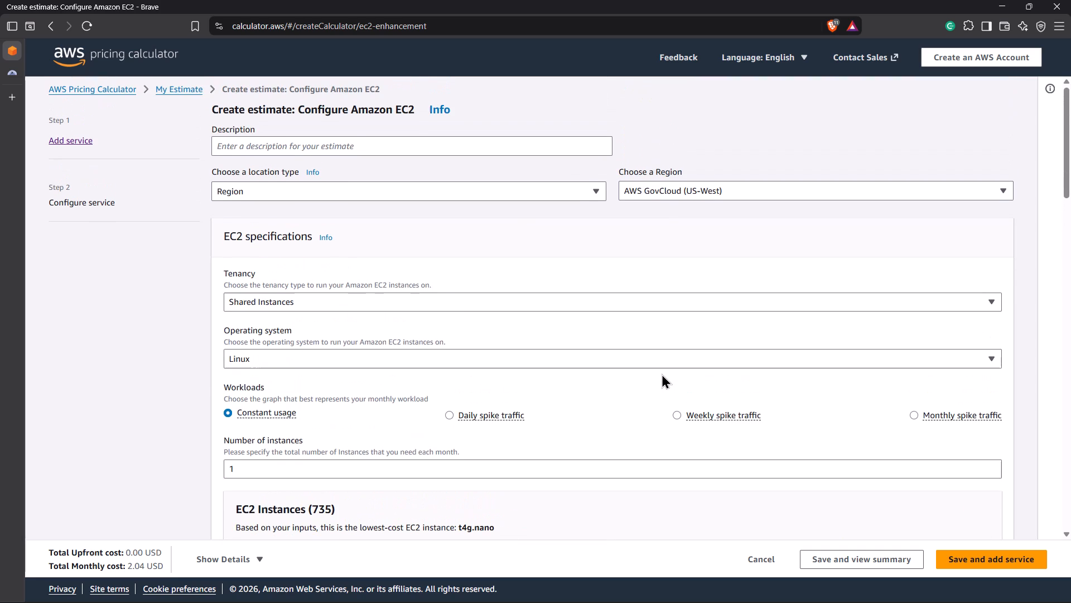
scroll(662, 374, "up", 2)
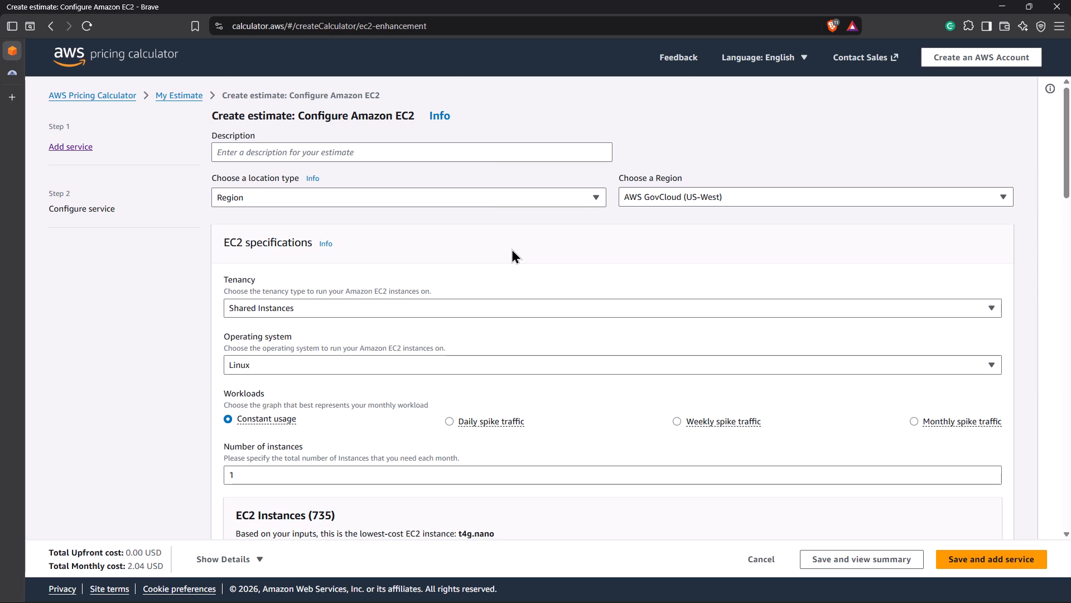
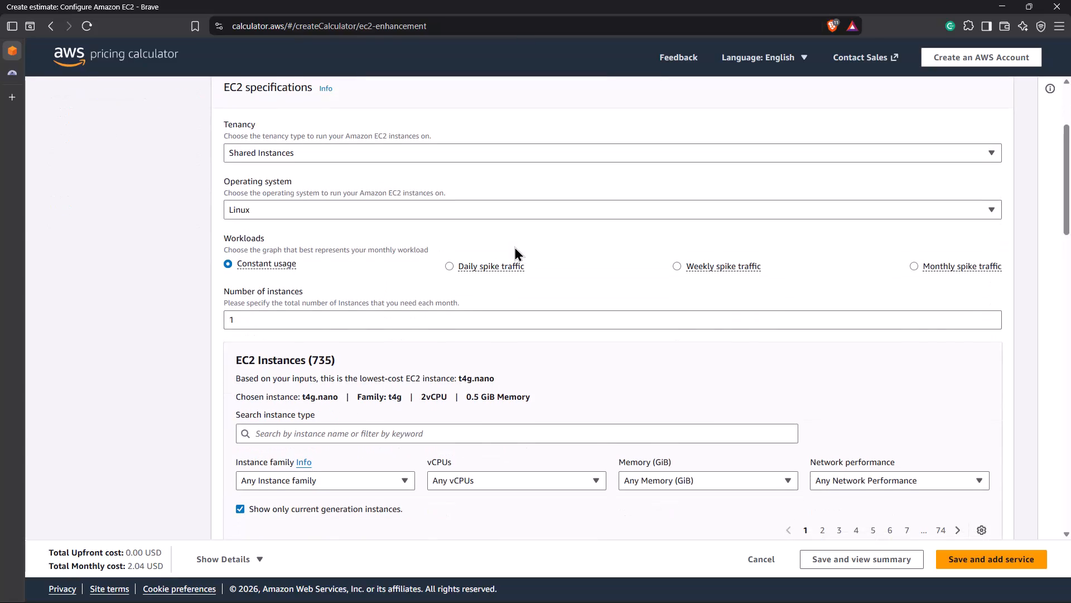
Examine the EC2 instance table, compare the savings plan and On-Demand payment options, and review the optional cost sections.
scroll(514, 246, "down", 1)
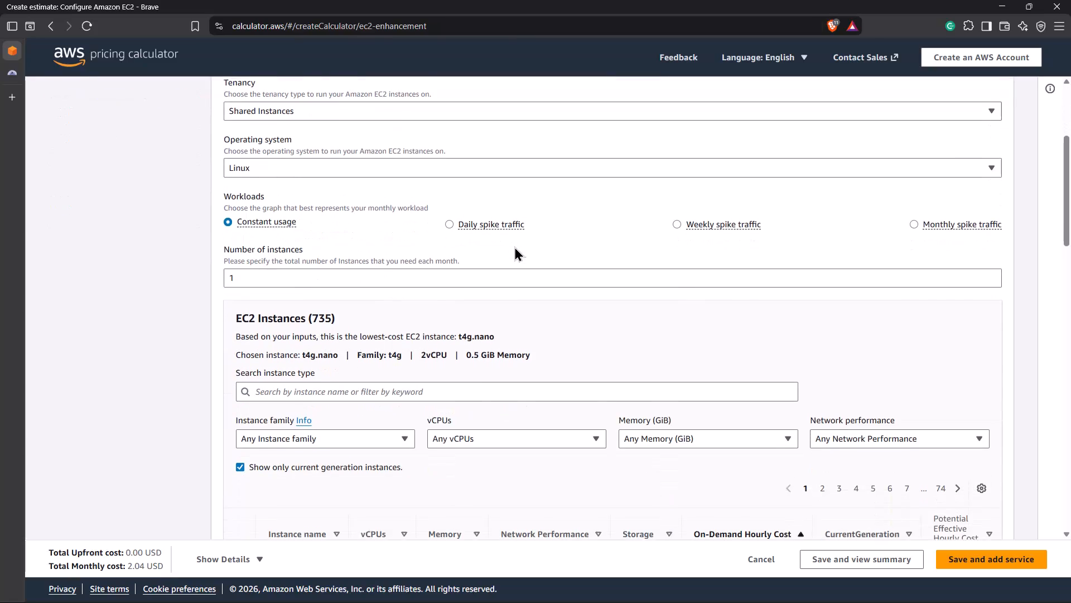
scroll(514, 246, "down", 1)
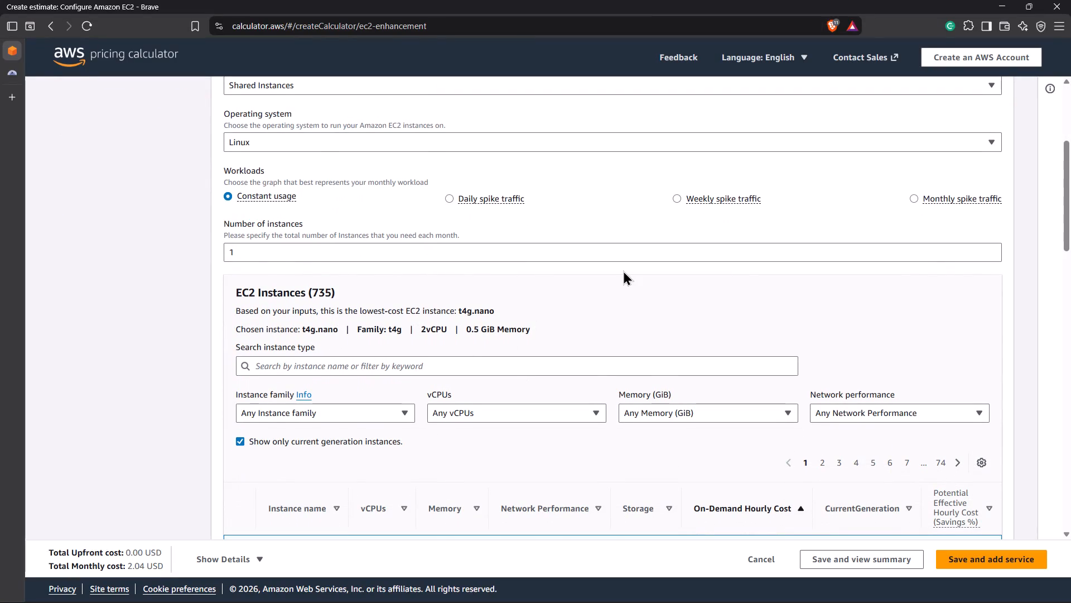
scroll(623, 270, "down", 5)
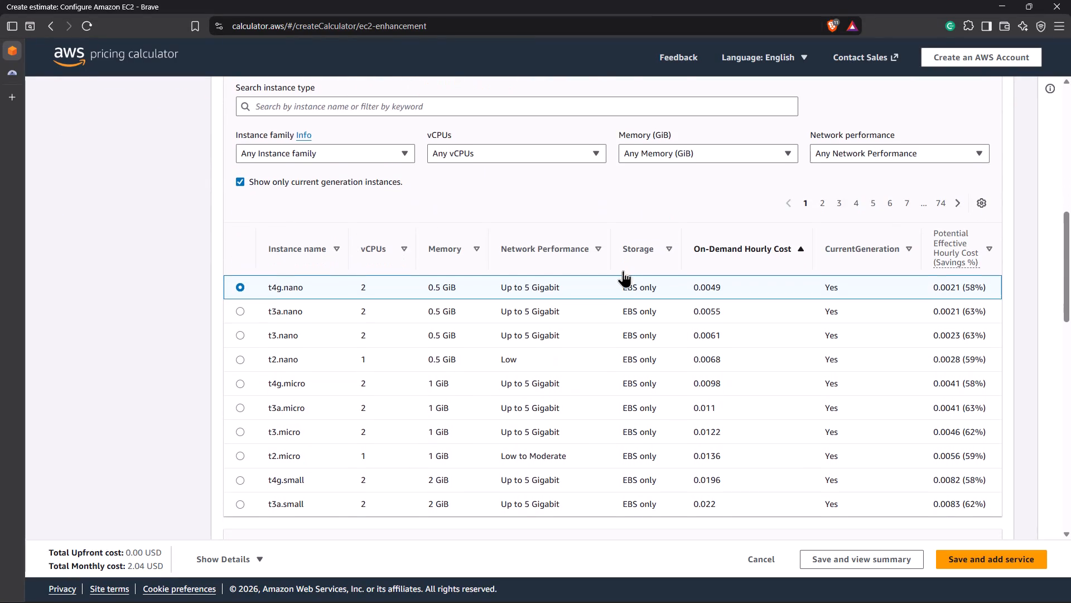
scroll(623, 270, "down", 5)
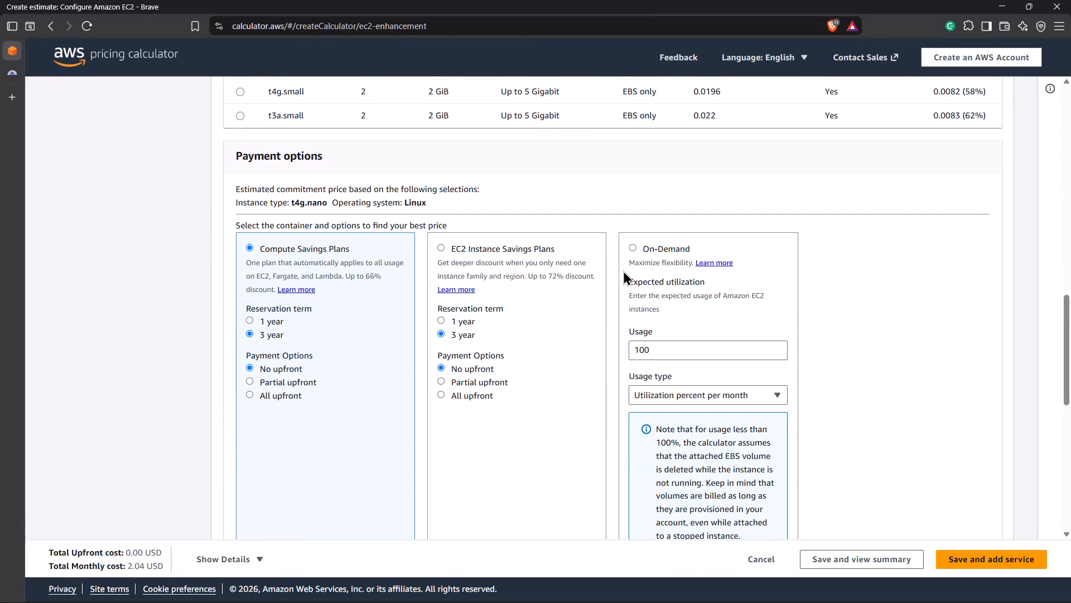
scroll(623, 270, "down", 3)
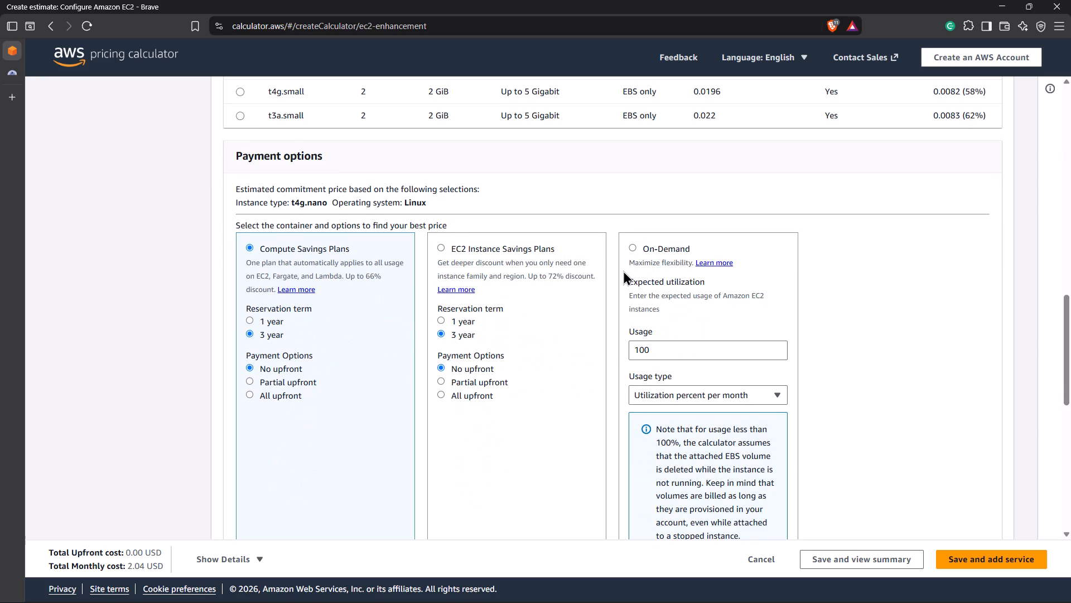
scroll(623, 270, "down", 3)
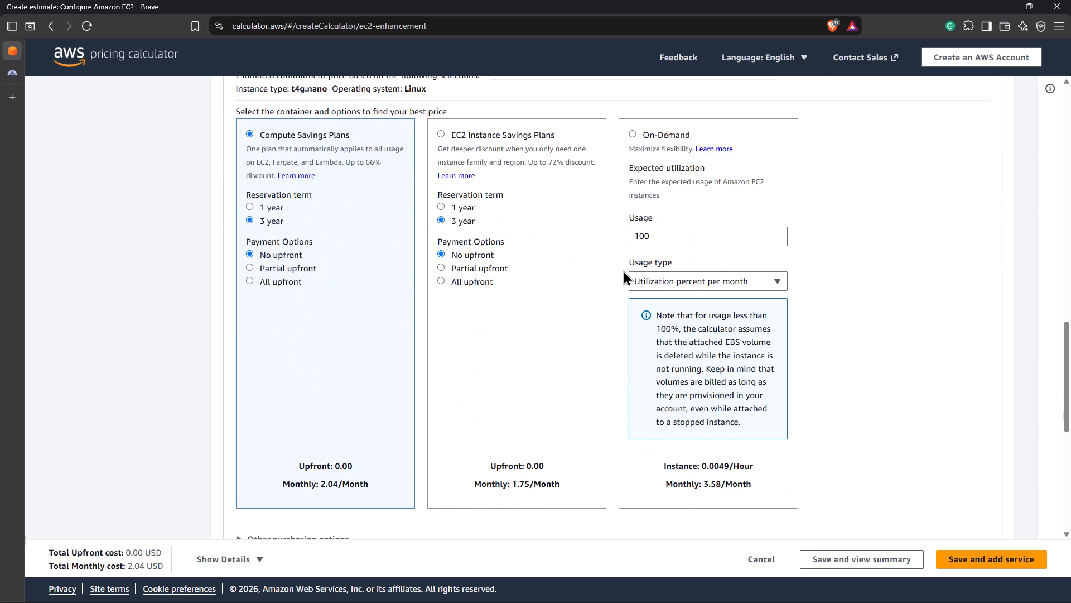
left_click(283, 463)
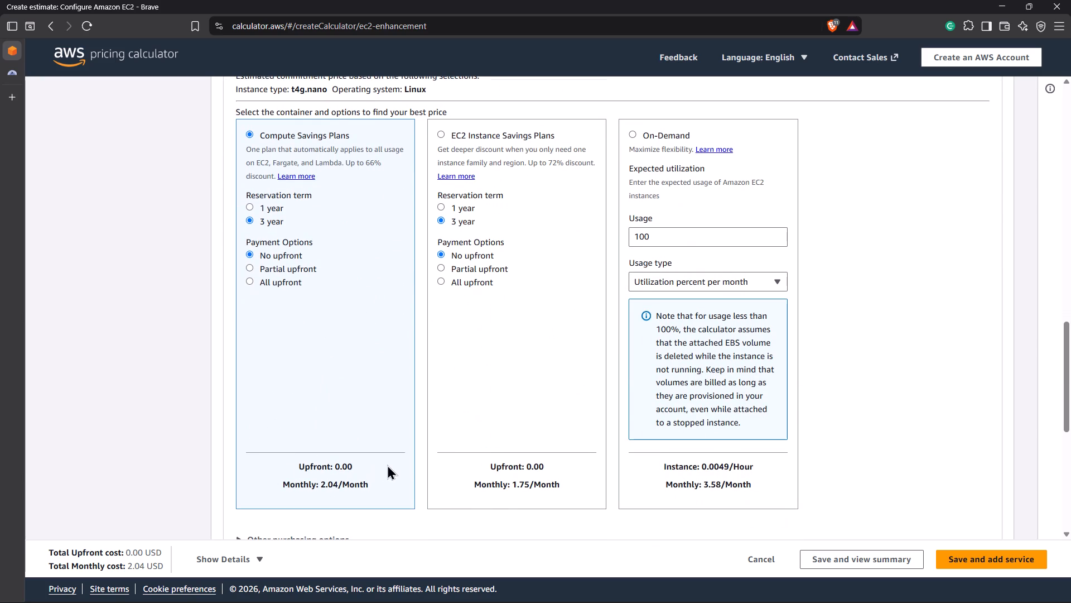
scroll(898, 271, "down", 5)
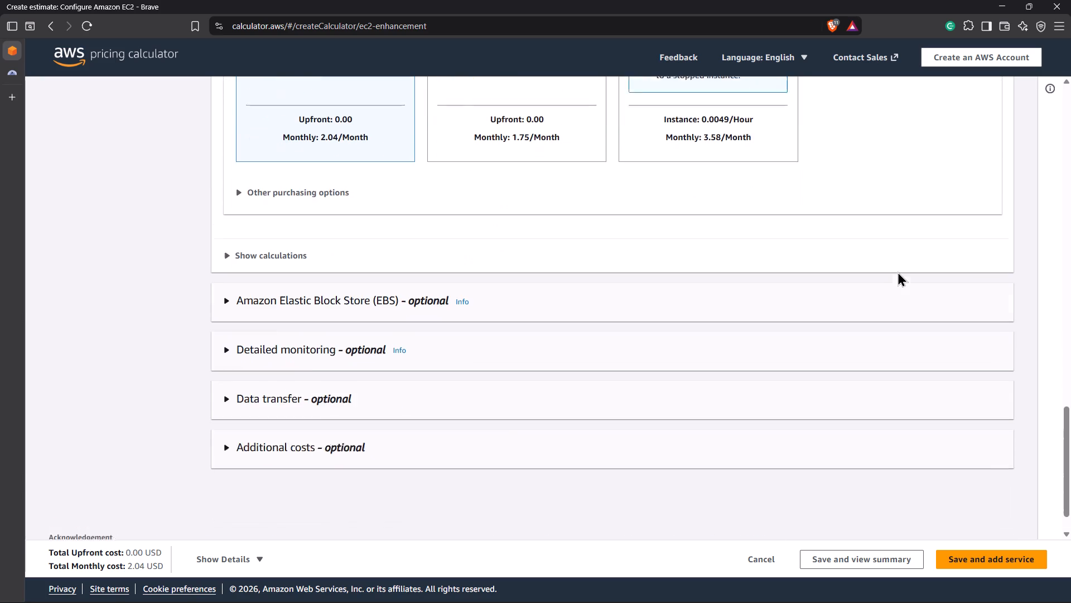
scroll(898, 271, "down", 2)
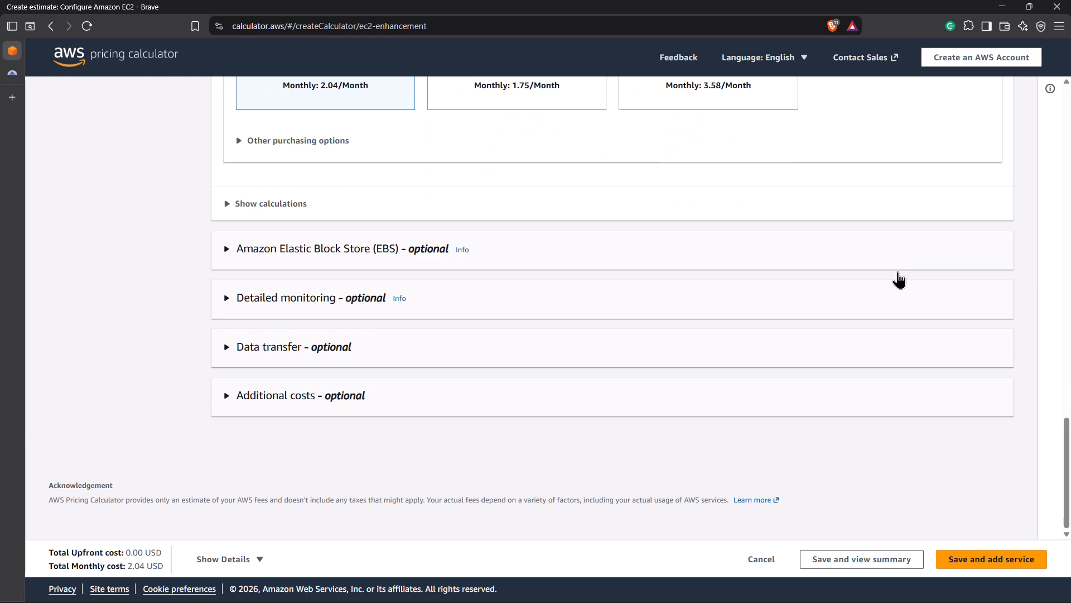
scroll(898, 271, "down", 1)
scroll(898, 271, "left", 2)
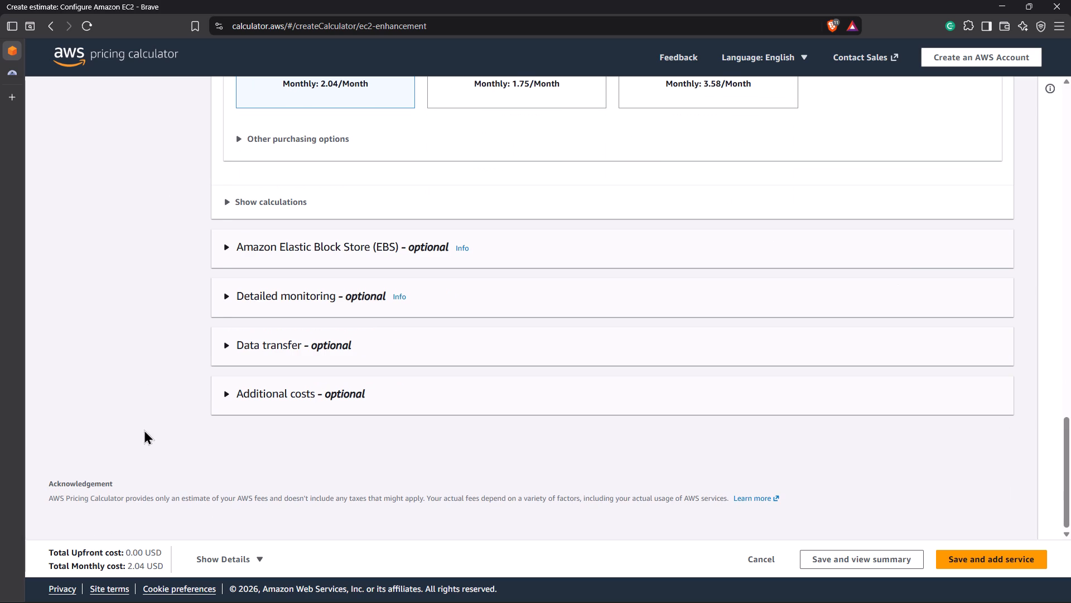
Expand the EC2 cost calculations and review them against the payment options and the instance types' hourly costs.
left_click(232, 202)
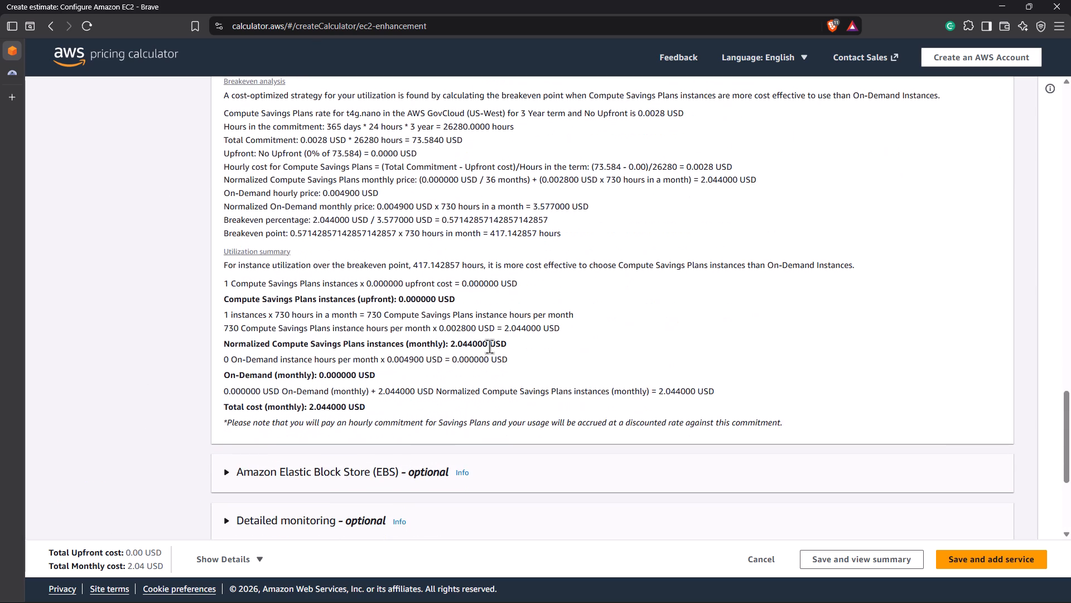
scroll(489, 346, "up", 2)
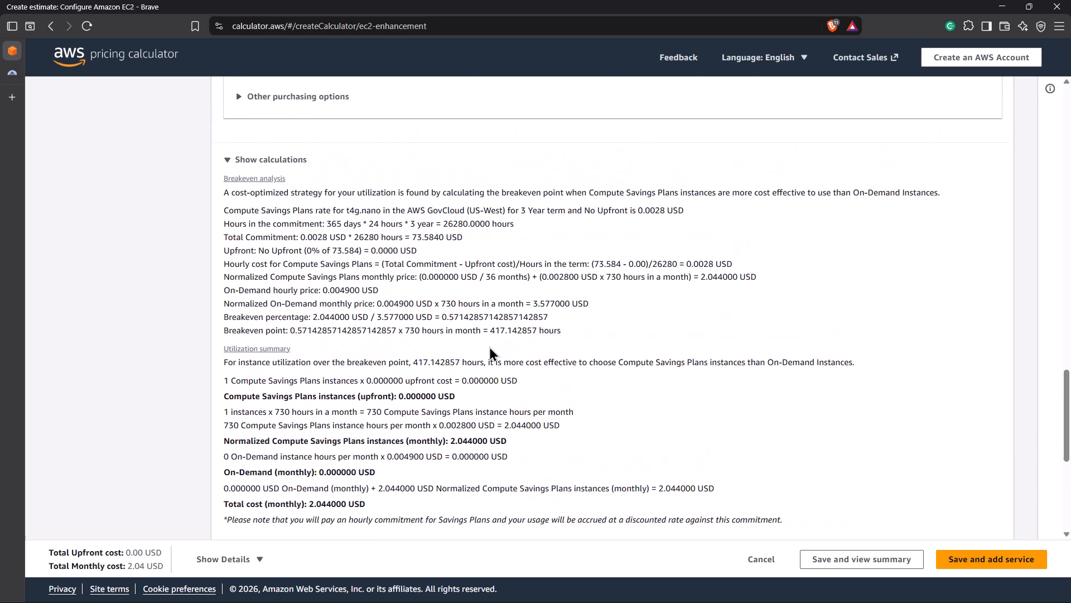
scroll(489, 346, "up", 8)
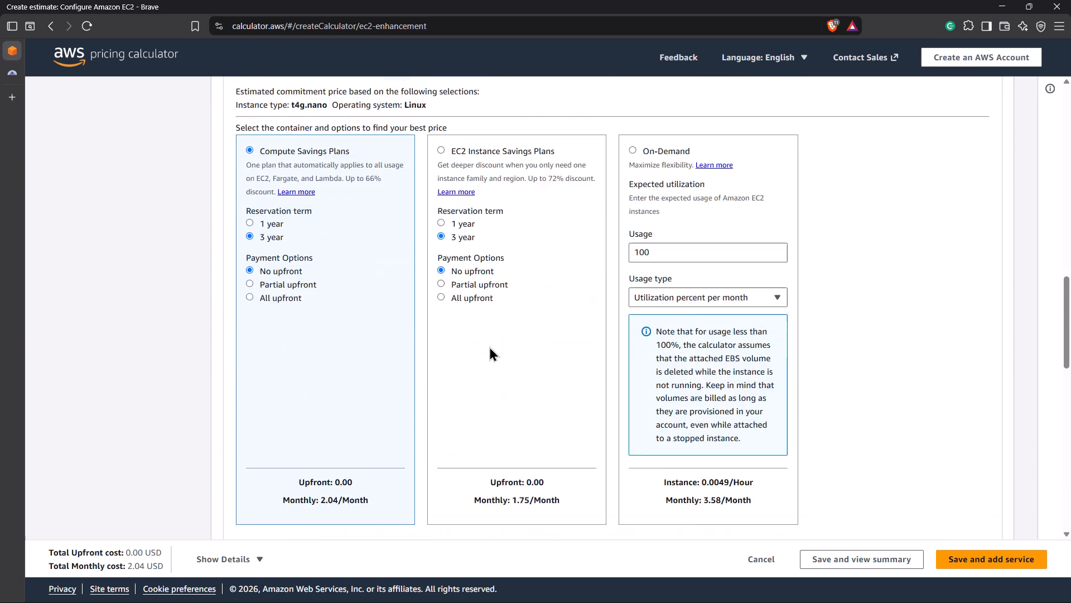
scroll(489, 346, "up", 2)
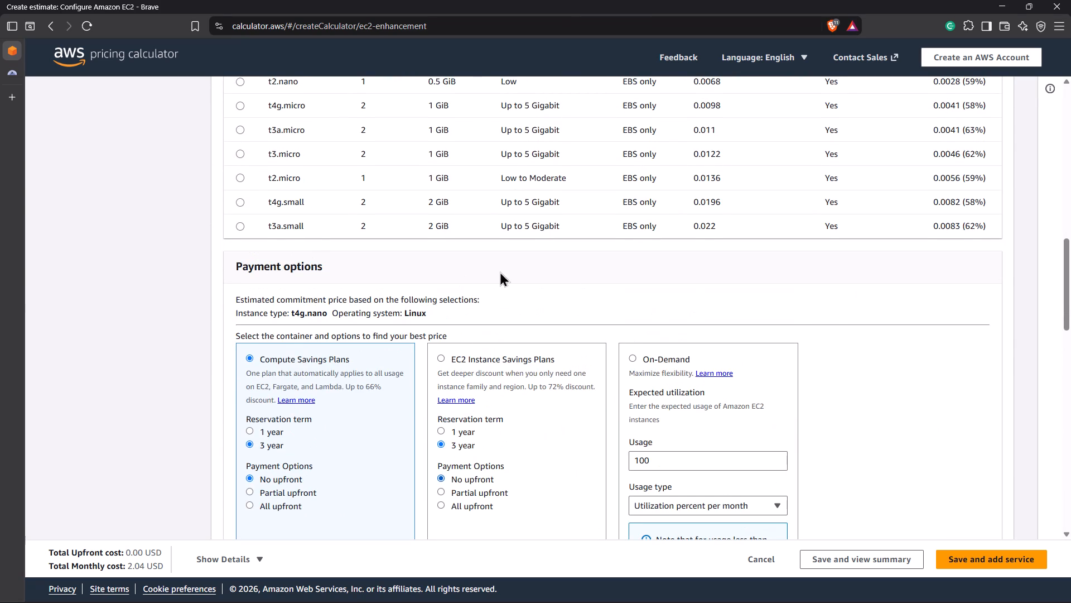
scroll(639, 303, "up", 2)
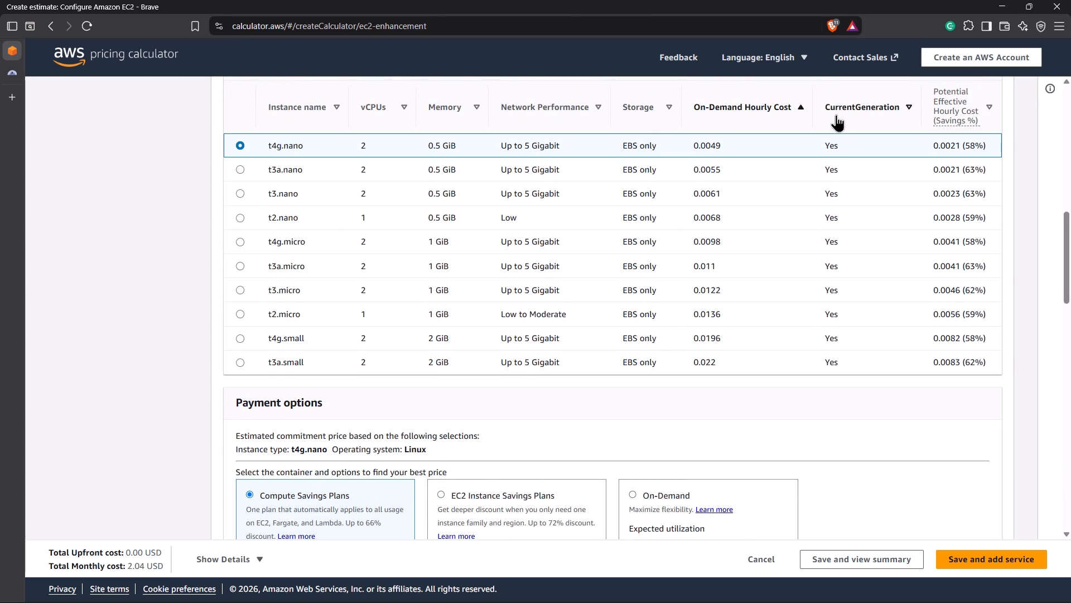
left_click(938, 434)
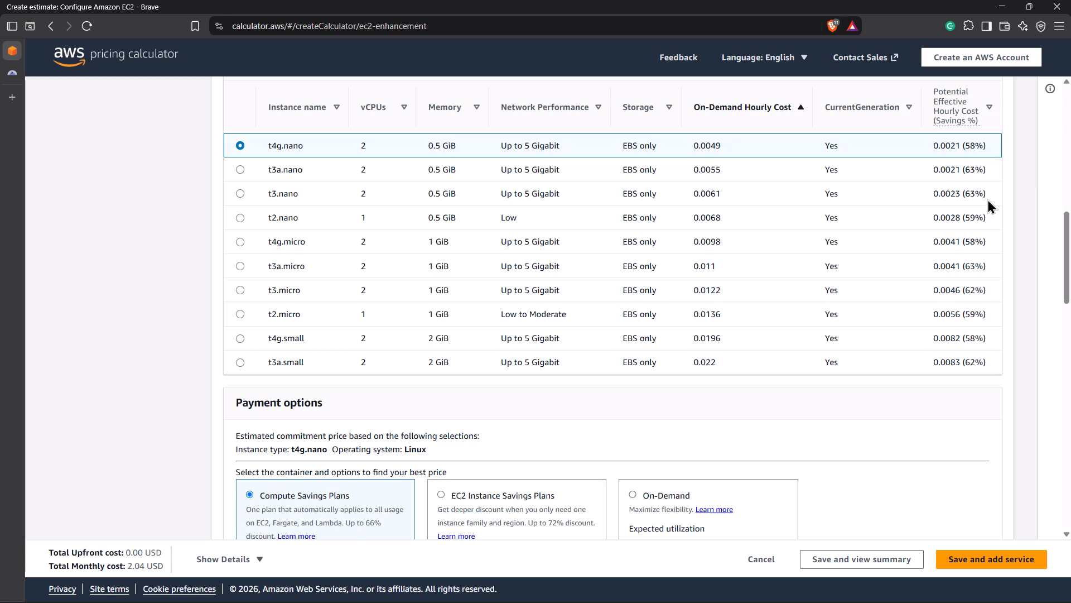
scroll(987, 199, "down", 5)
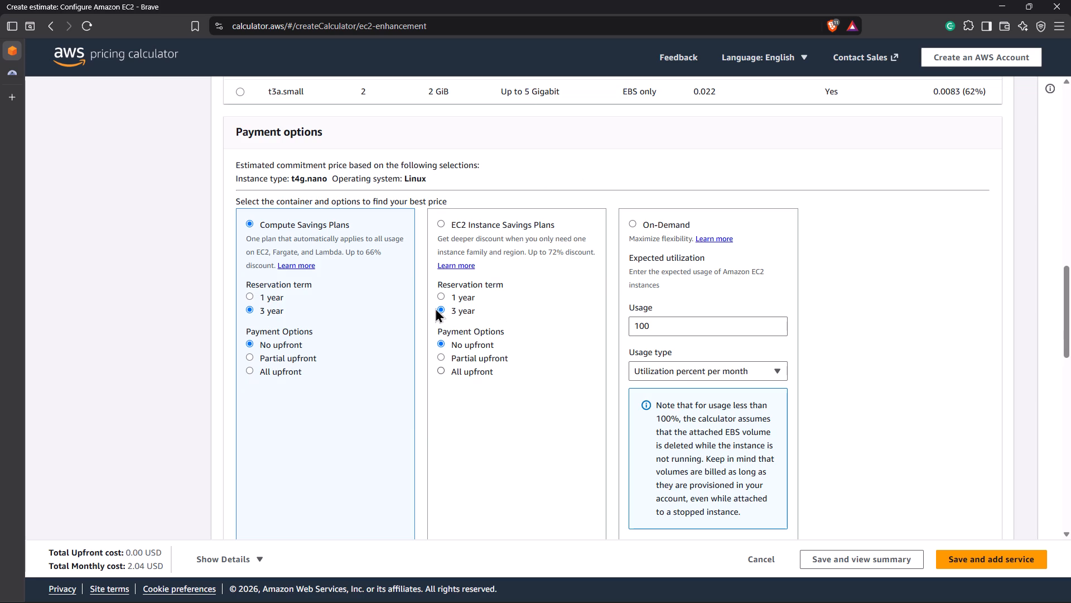
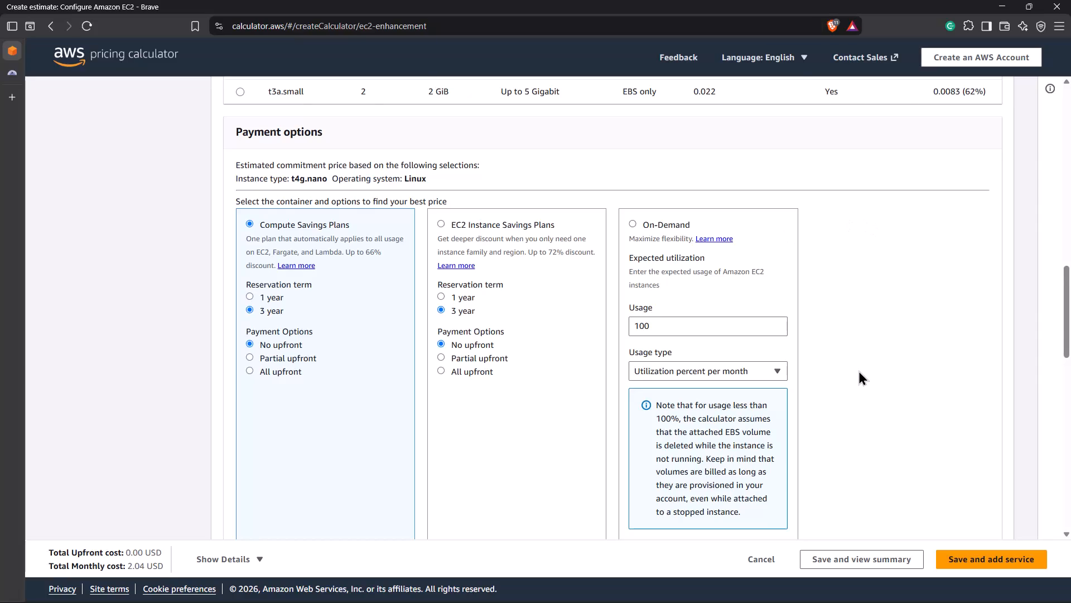
Examine the EC2 instance table's hourly costs, its filters, and the tenancy, operating system and workload specifications.
scroll(858, 370, "down", 3)
scroll(858, 370, "up", 1)
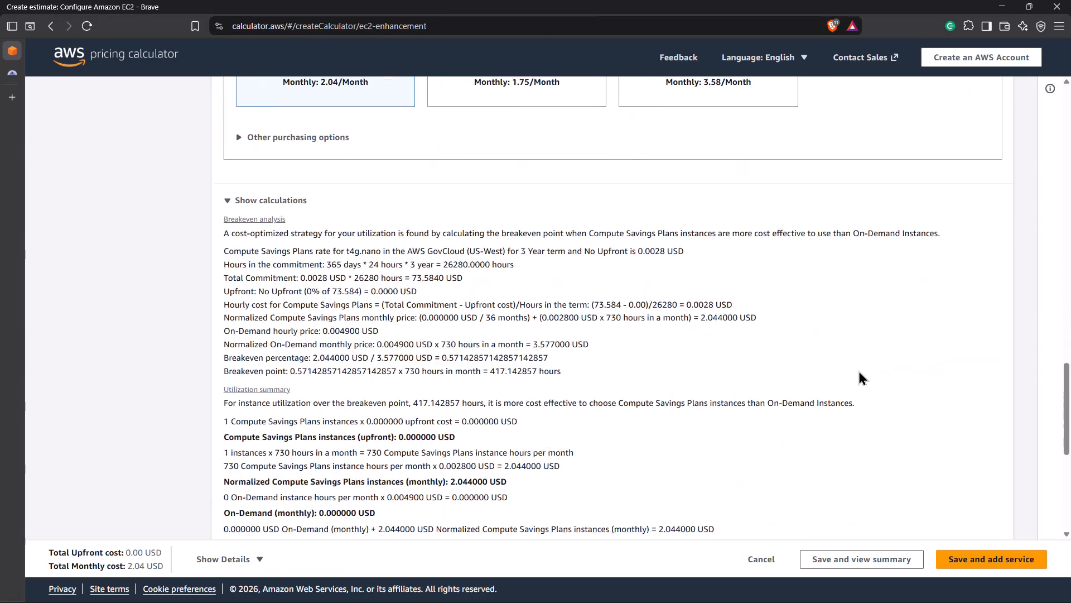
scroll(858, 370, "up", 1)
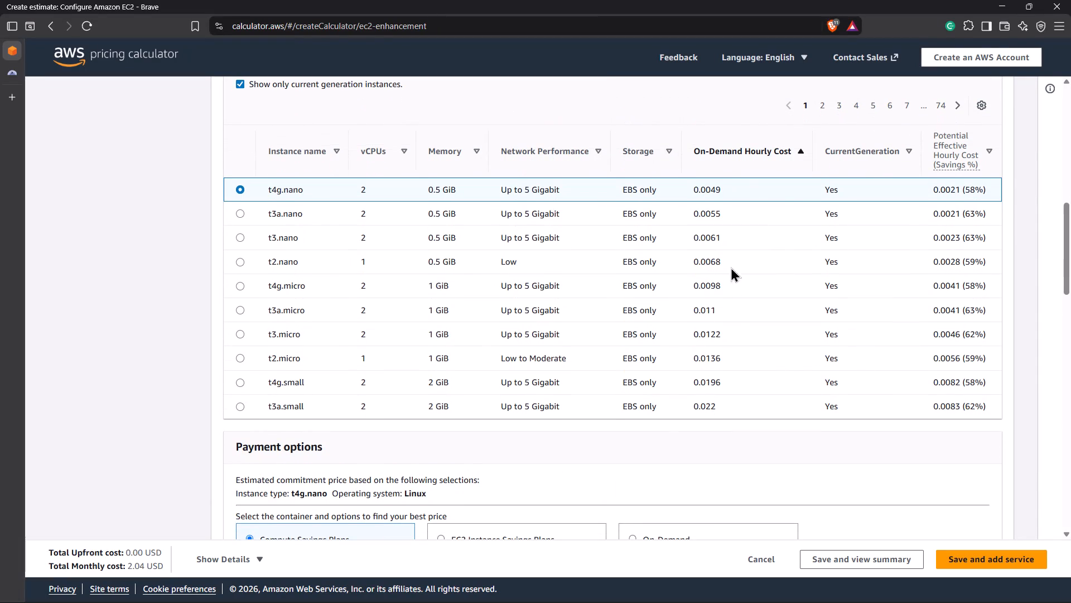
scroll(698, 171, "up", 3)
scroll(698, 171, "down", 1)
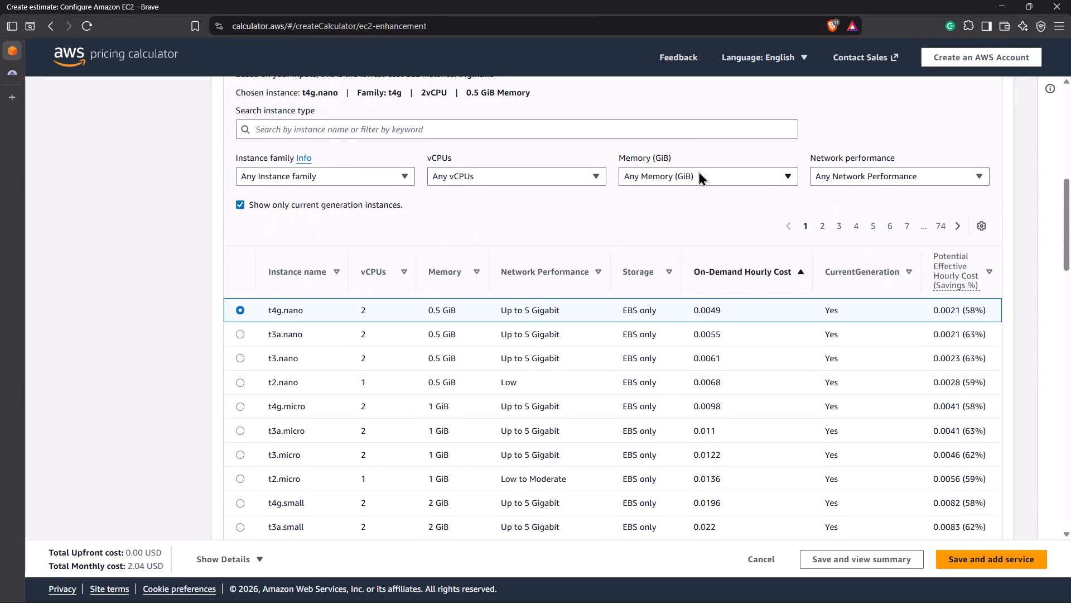
scroll(884, 227, "right", 1)
scroll(562, 294, "right", 1)
scroll(562, 294, "up", 2)
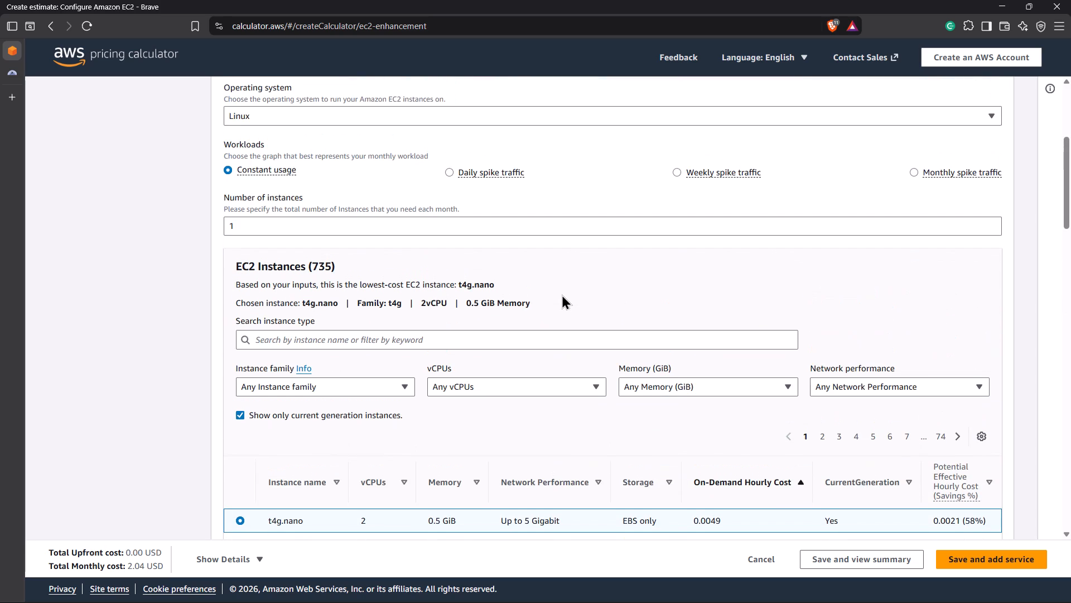
scroll(562, 294, "up", 4)
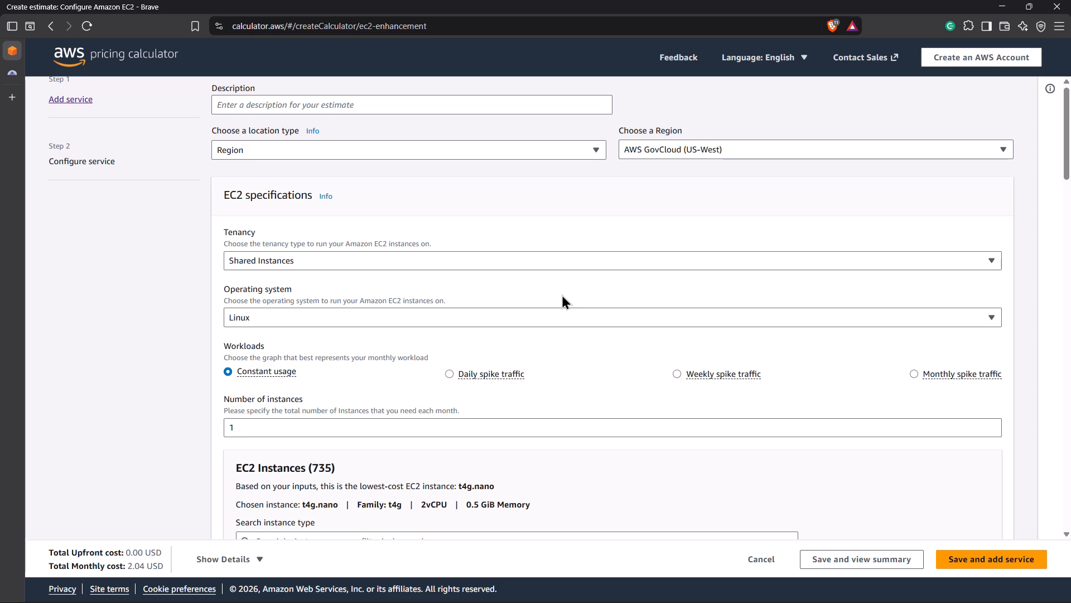
Compare the three payment options with the breakeven analysis and utilization summary, and recheck the instance table and EC2 specifications.
scroll(562, 294, "down", 10)
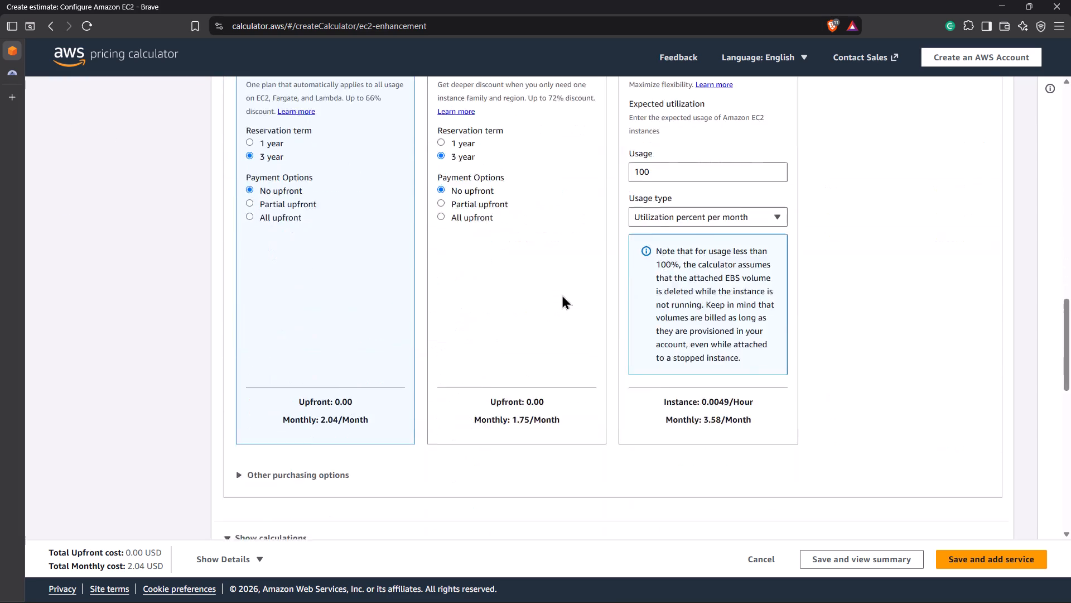
scroll(562, 294, "up", 3)
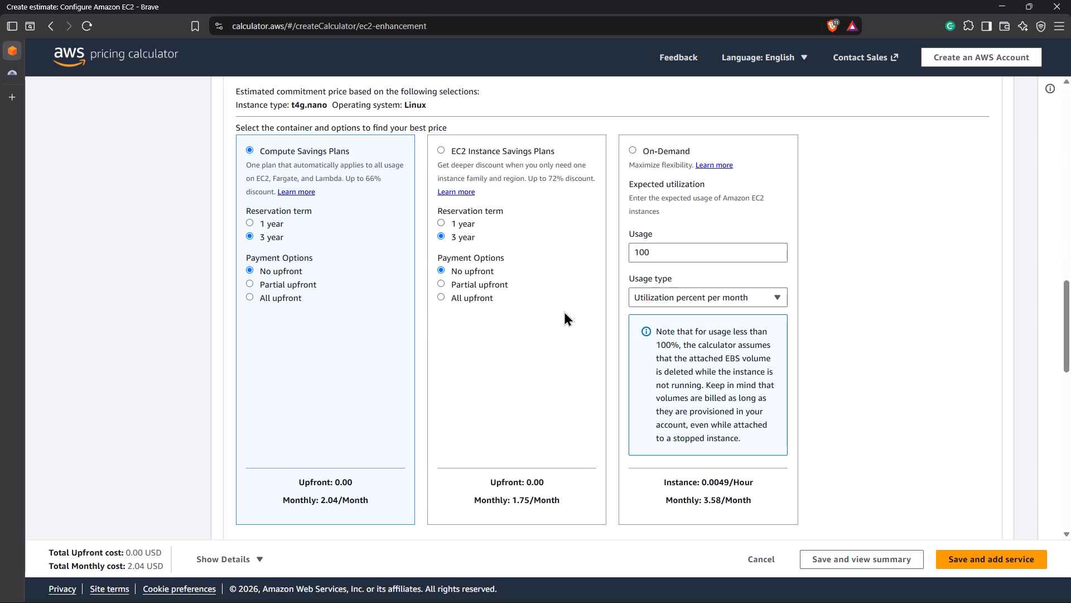
scroll(564, 322, "down", 2)
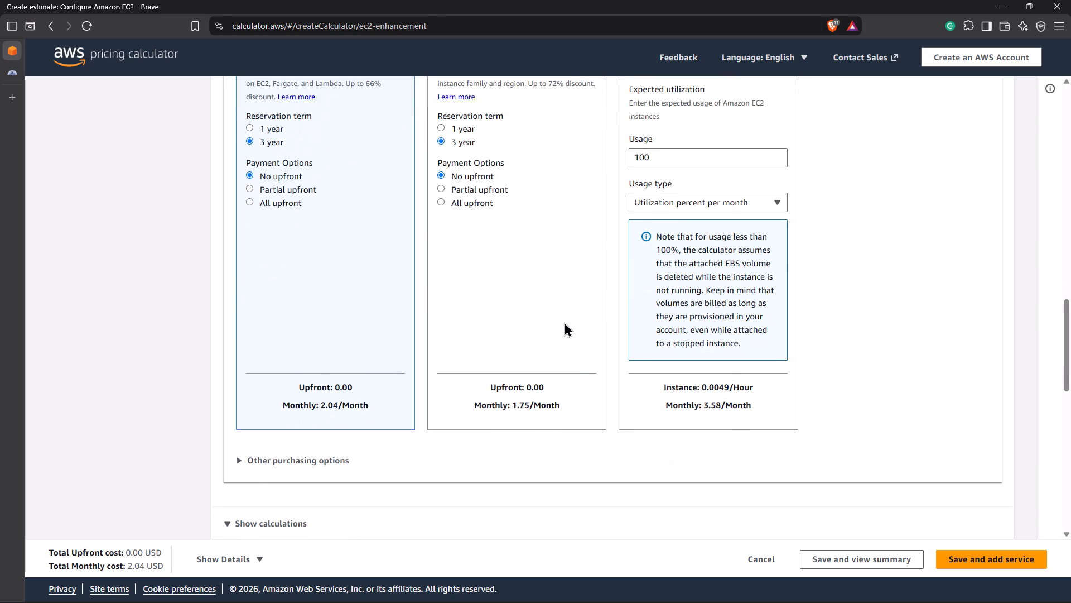
scroll(564, 322, "down", 5)
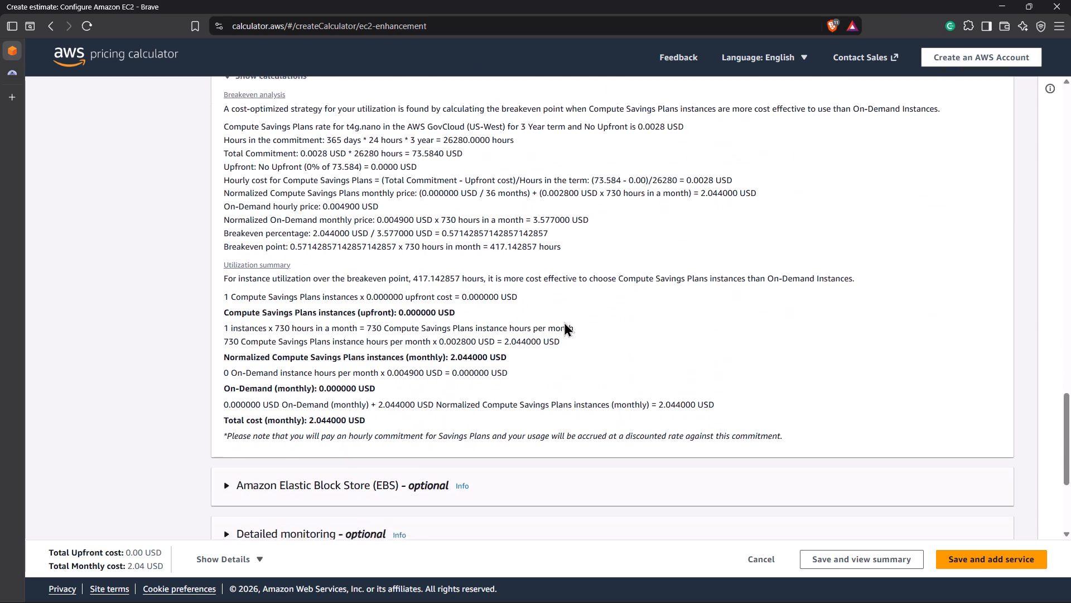
scroll(564, 322, "down", 1)
scroll(564, 322, "up", 3)
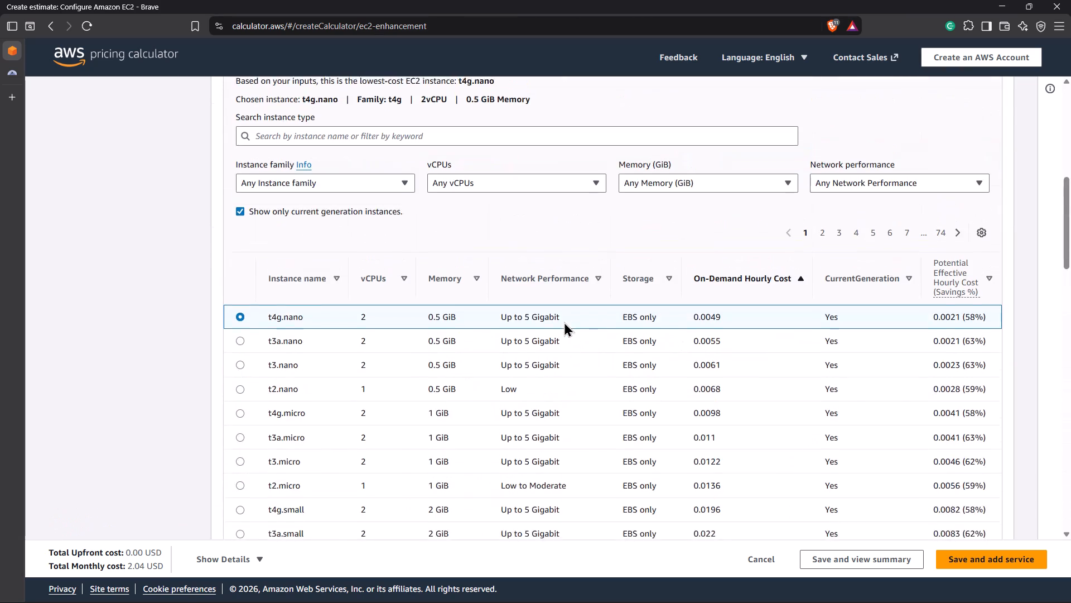
scroll(564, 322, "up", 1)
scroll(564, 322, "down", 4)
scroll(564, 322, "up", 1)
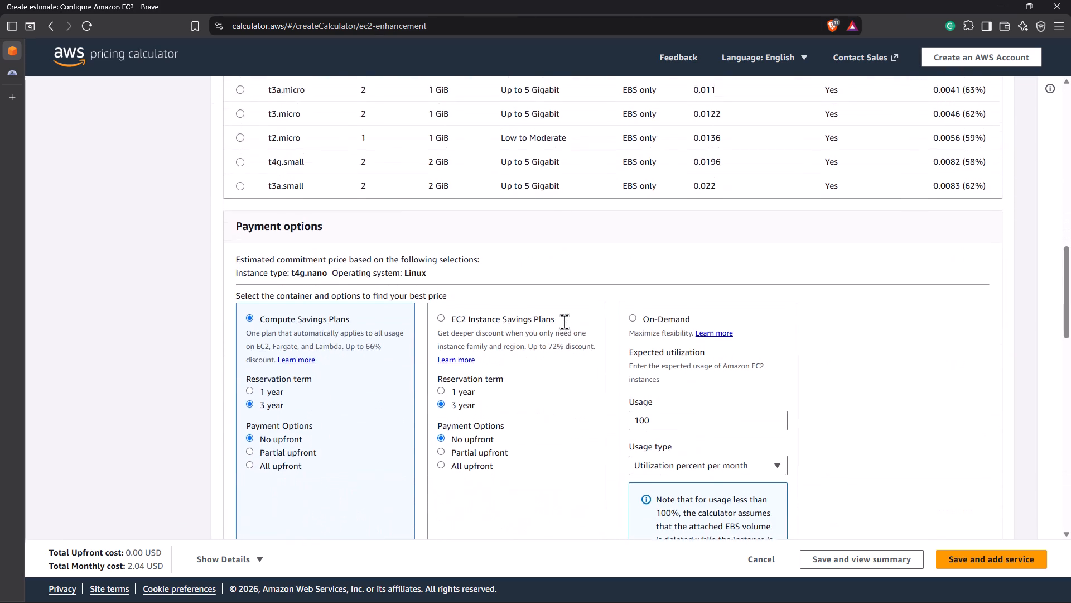
scroll(564, 322, "up", 5)
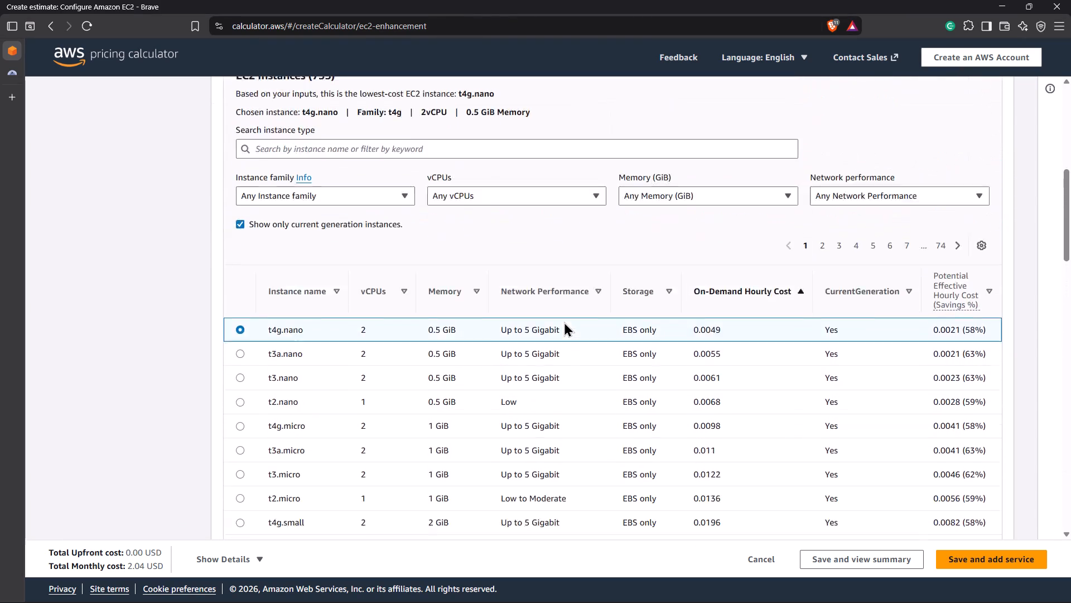
scroll(564, 322, "up", 6)
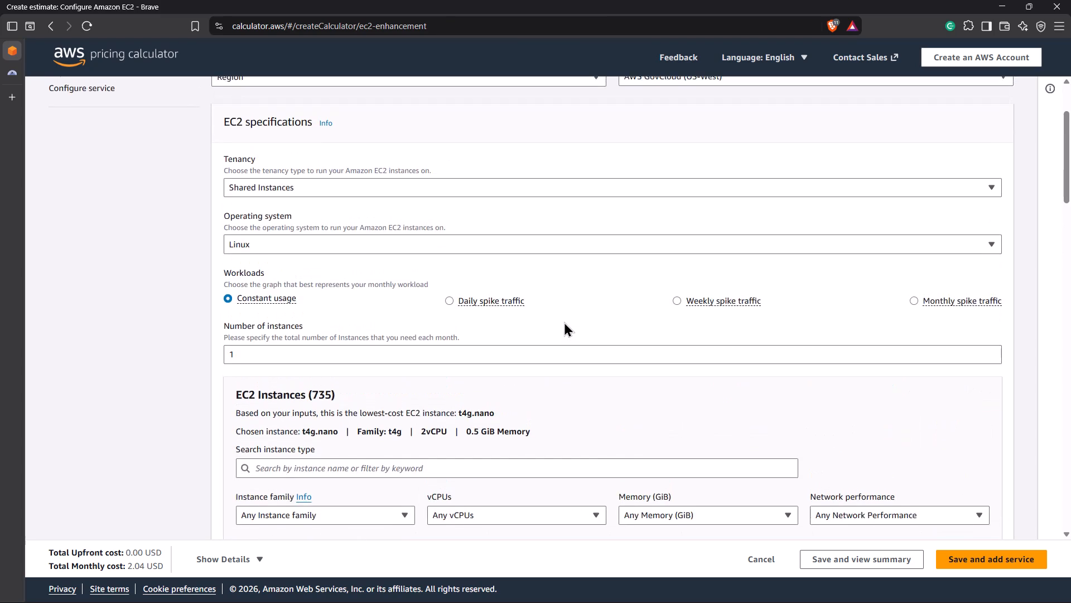
scroll(564, 322, "up", 5)
scroll(564, 322, "right", 1)
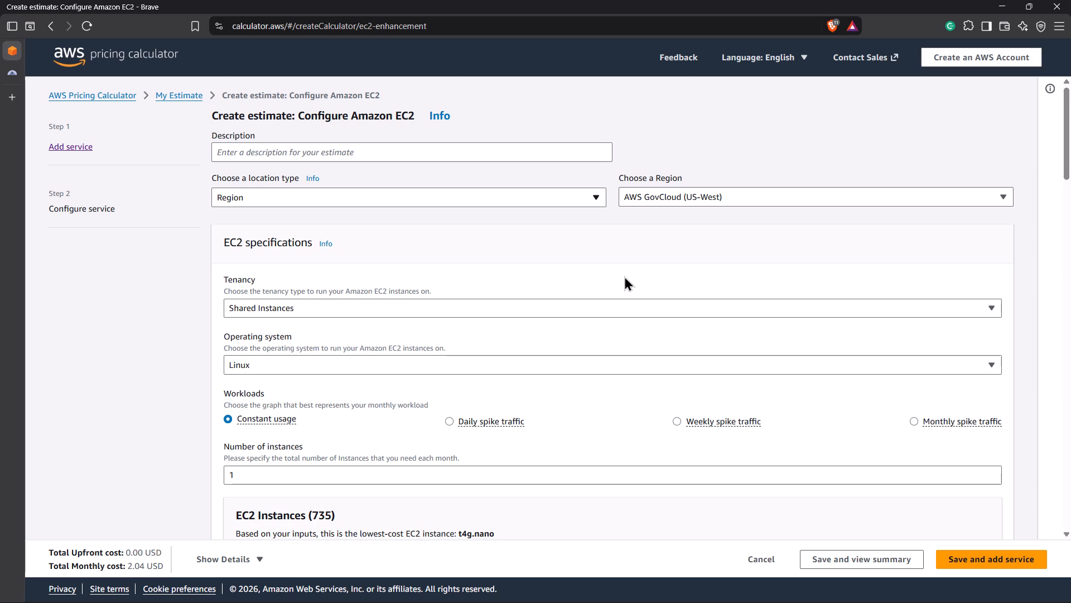
Search the web for "steam" in a new browser tab and start the bot verification check.
key("ctrl+t")
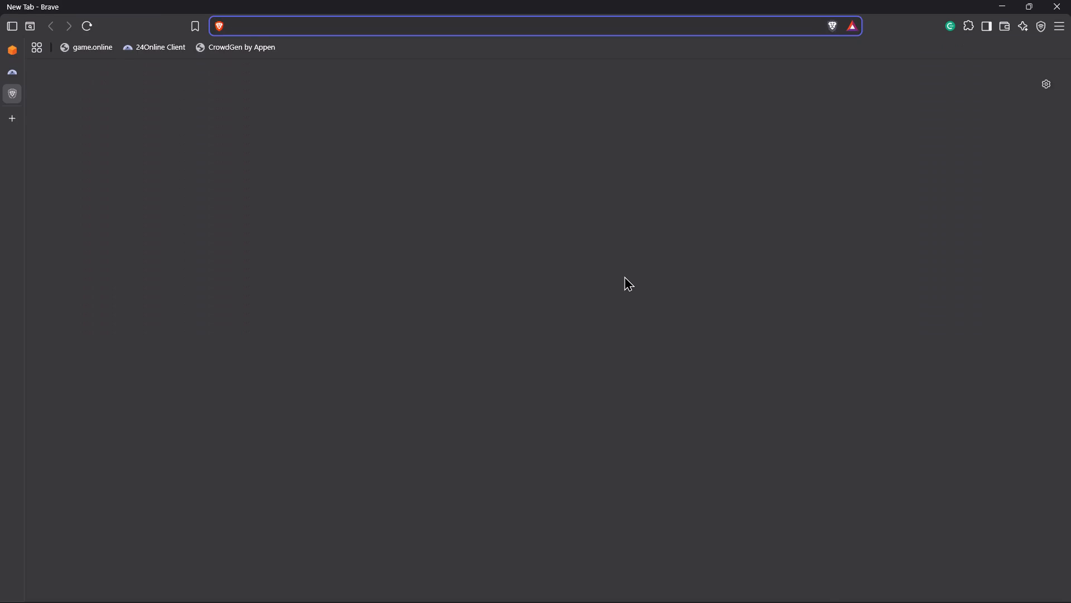
type("steam")
key("Return")
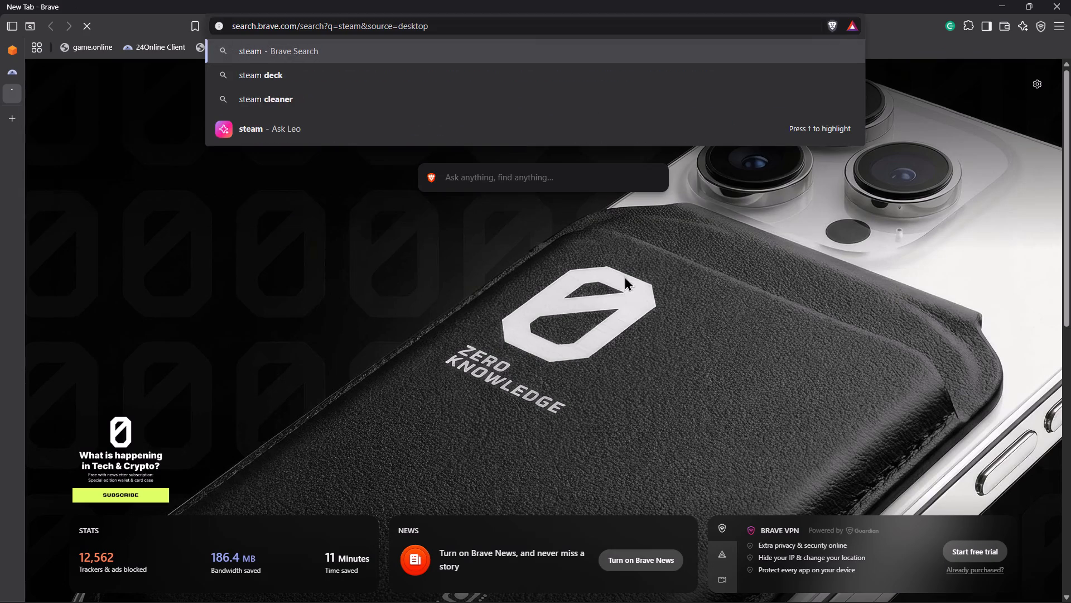
left_click(575, 378)
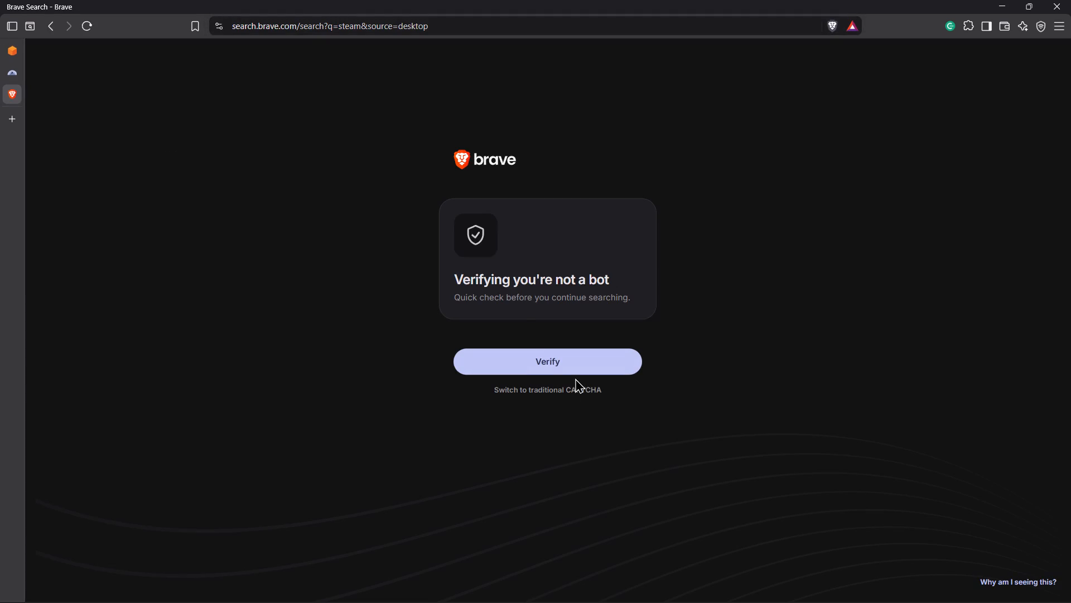
left_click(552, 371)
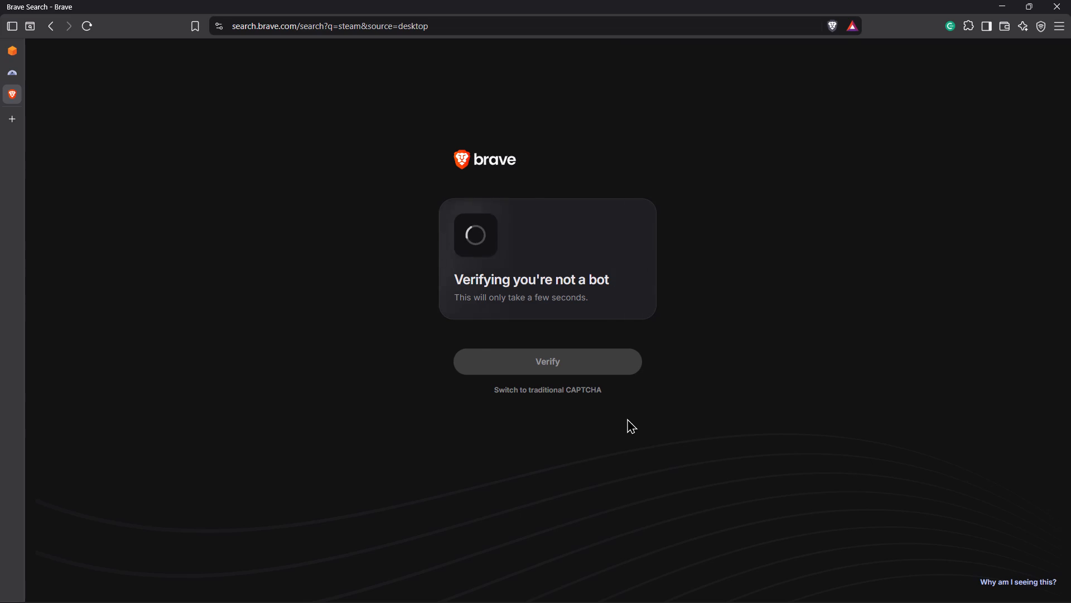
Return to the EC2 estimate and review its specifications, instance table, payment options and cost calculations.
key("ctrl+Tab")
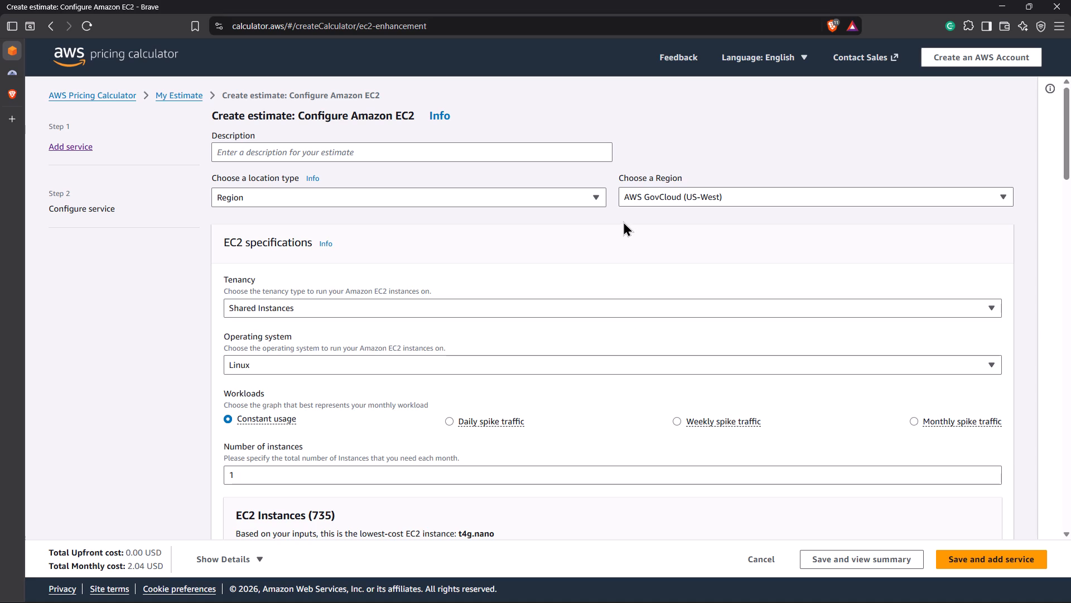
scroll(623, 221, "down", 2)
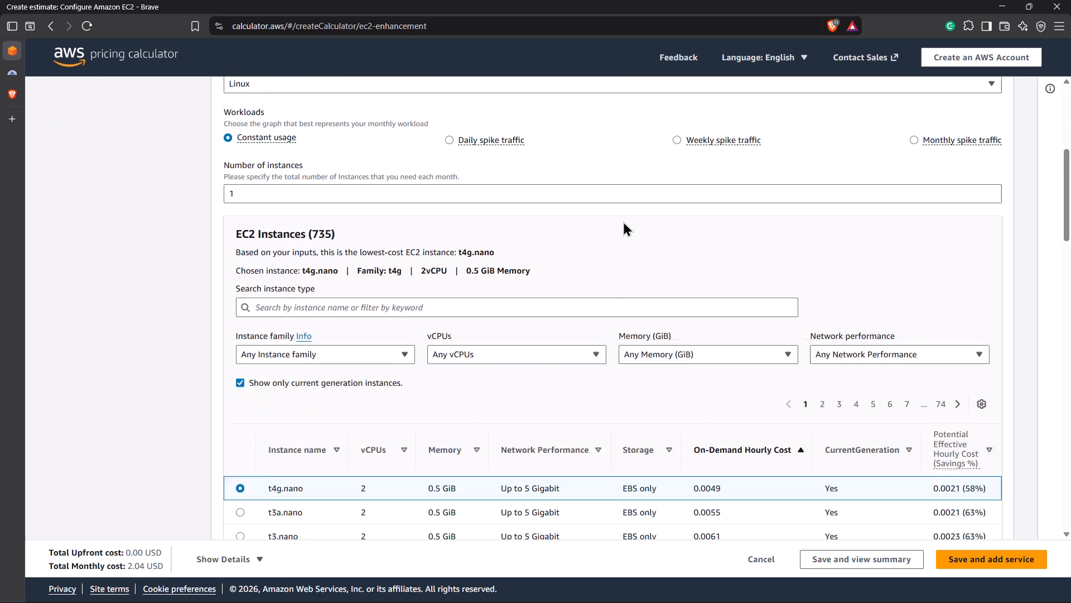
scroll(623, 221, "down", 5)
scroll(623, 221, "up", 2)
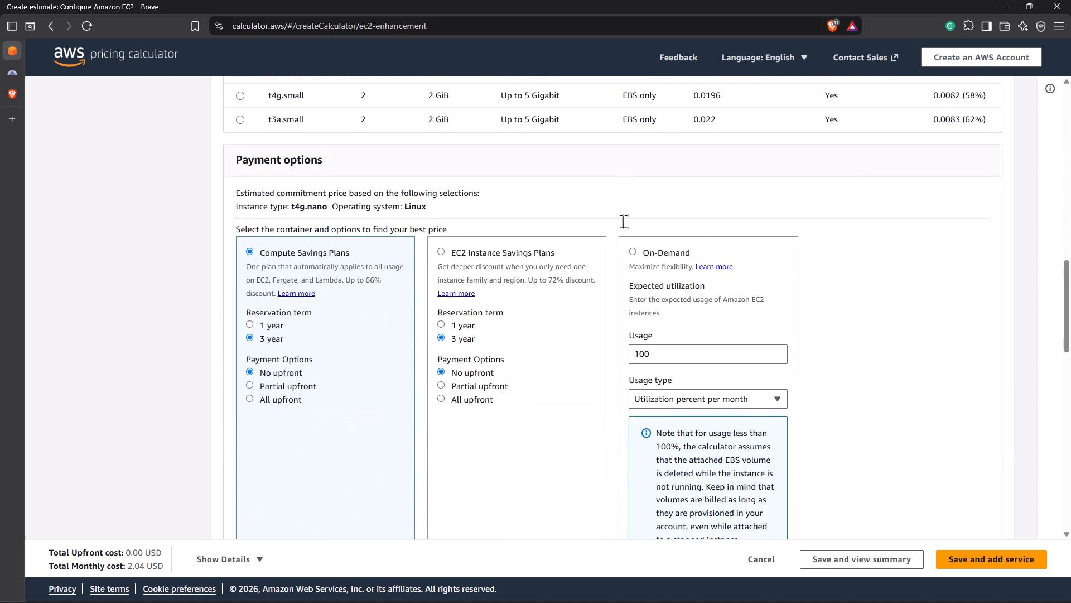
scroll(623, 221, "up", 2)
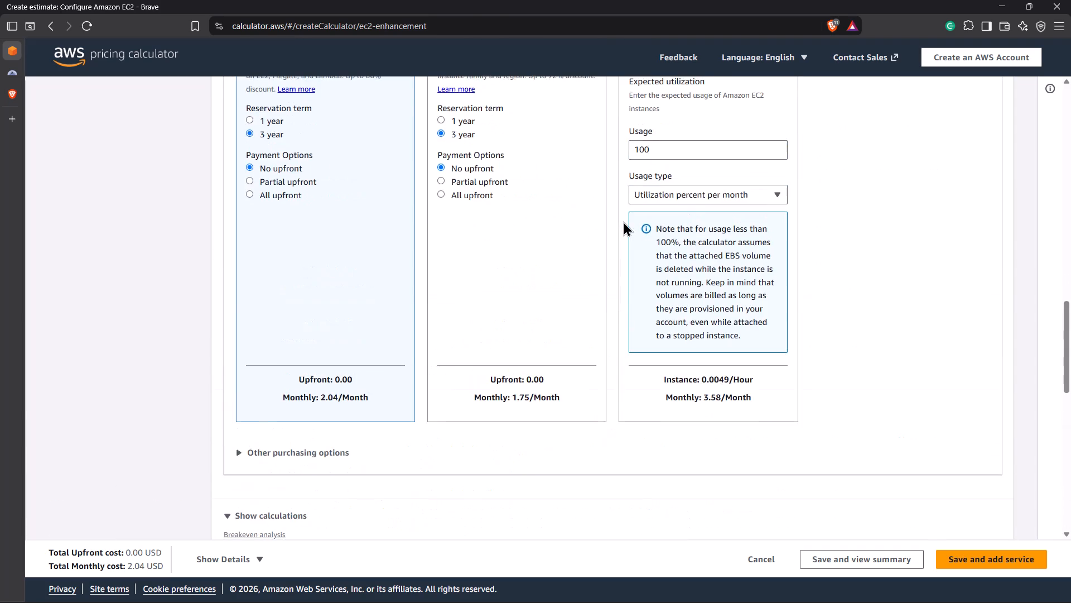
scroll(623, 221, "up", 3)
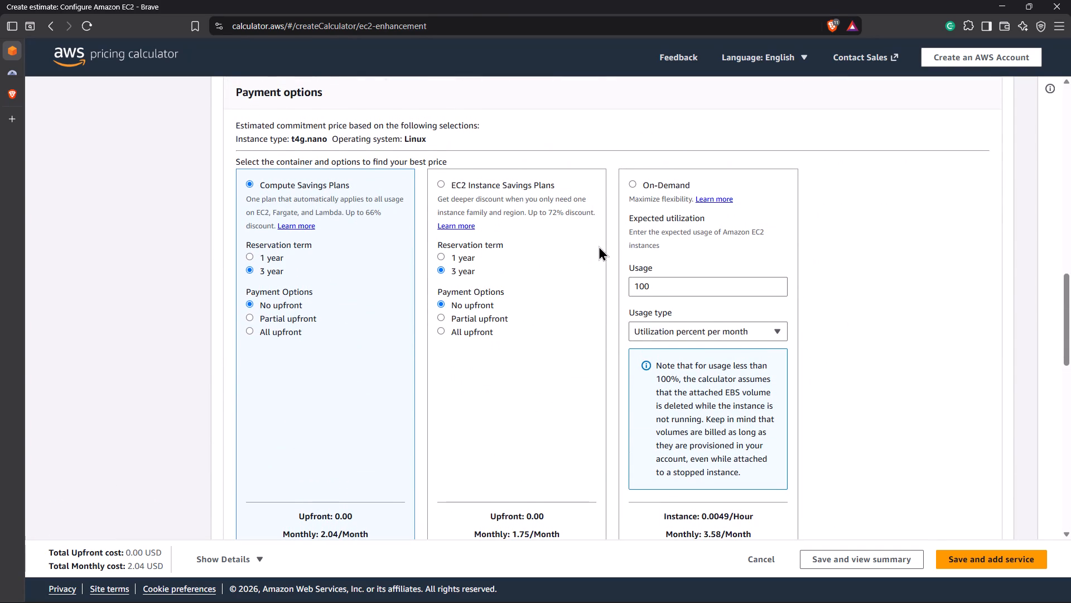
scroll(599, 246, "down", 2)
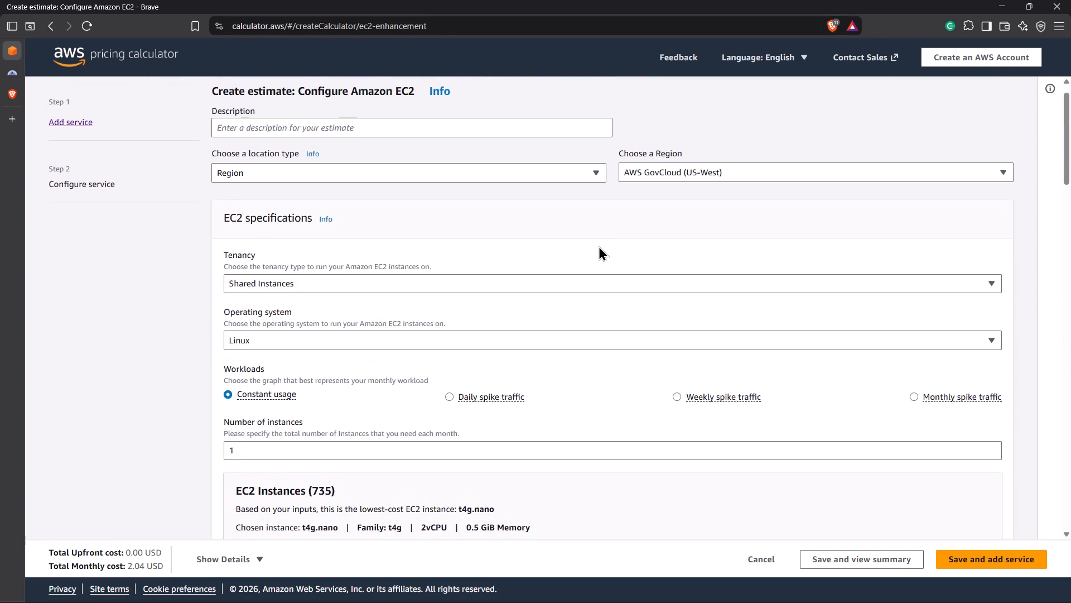
scroll(599, 246, "down", 2)
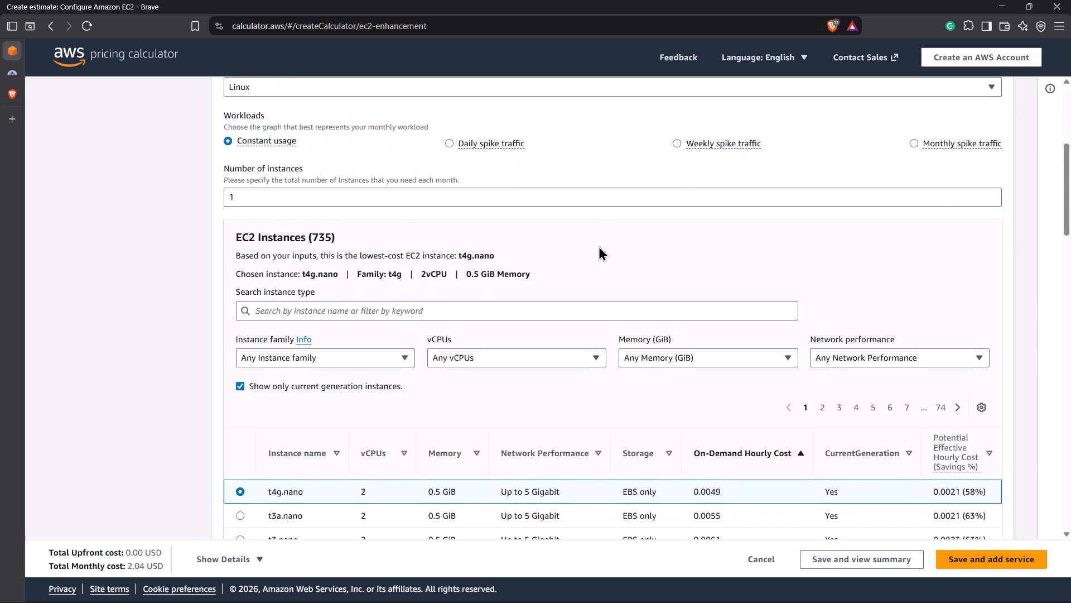
scroll(599, 246, "down", 2)
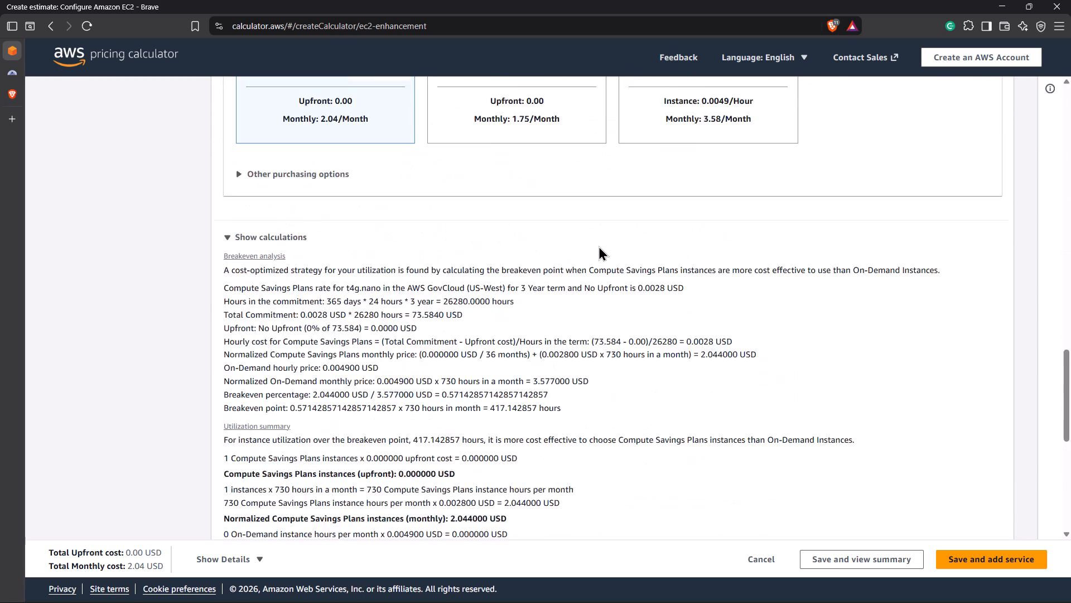
scroll(599, 246, "down", 1)
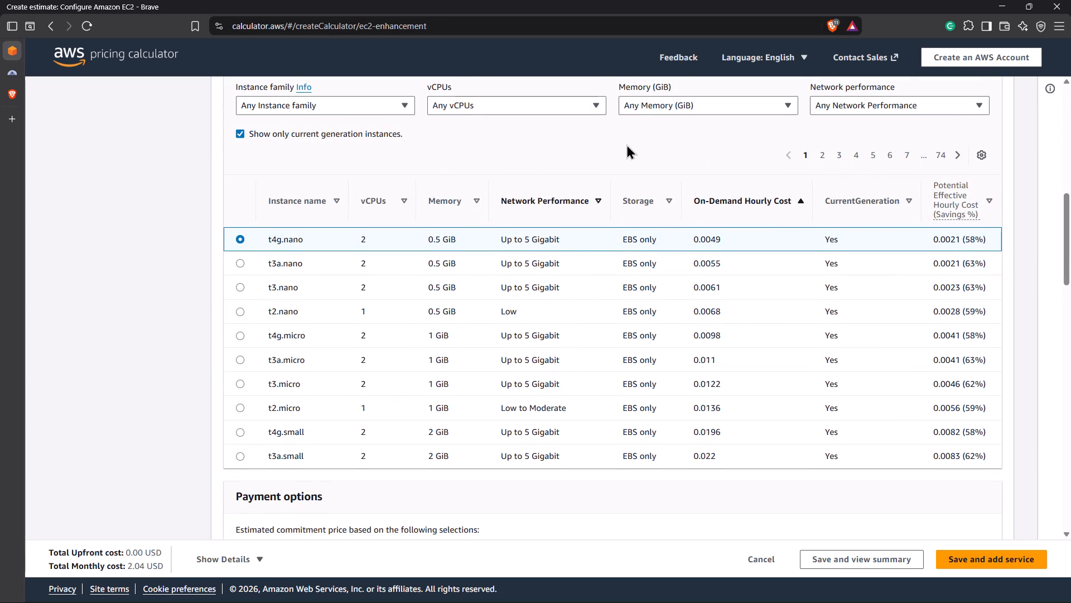
Review the optional cost sections, then recheck the payment options, instance table, and the estimate's region and specification settings.
scroll(626, 144, "down", 1)
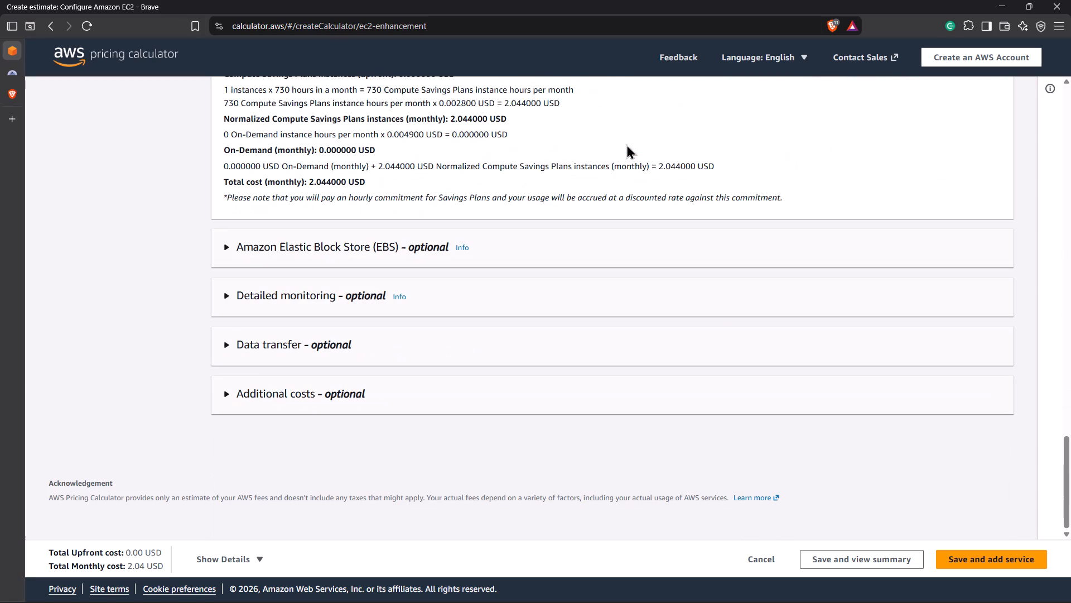
scroll(626, 144, "down", 1)
scroll(626, 144, "up", 1)
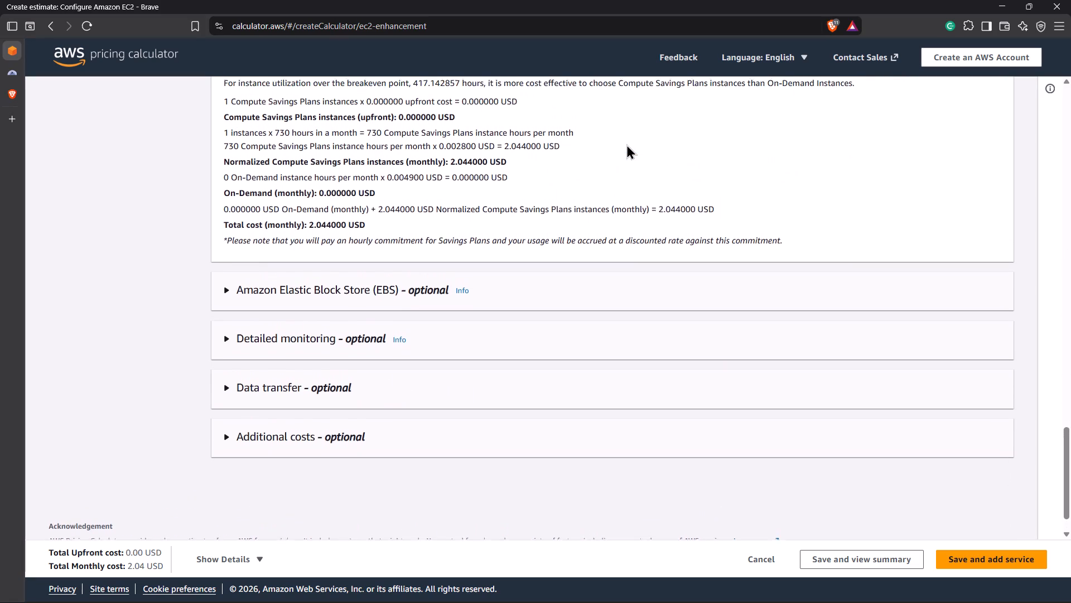
scroll(626, 144, "up", 2)
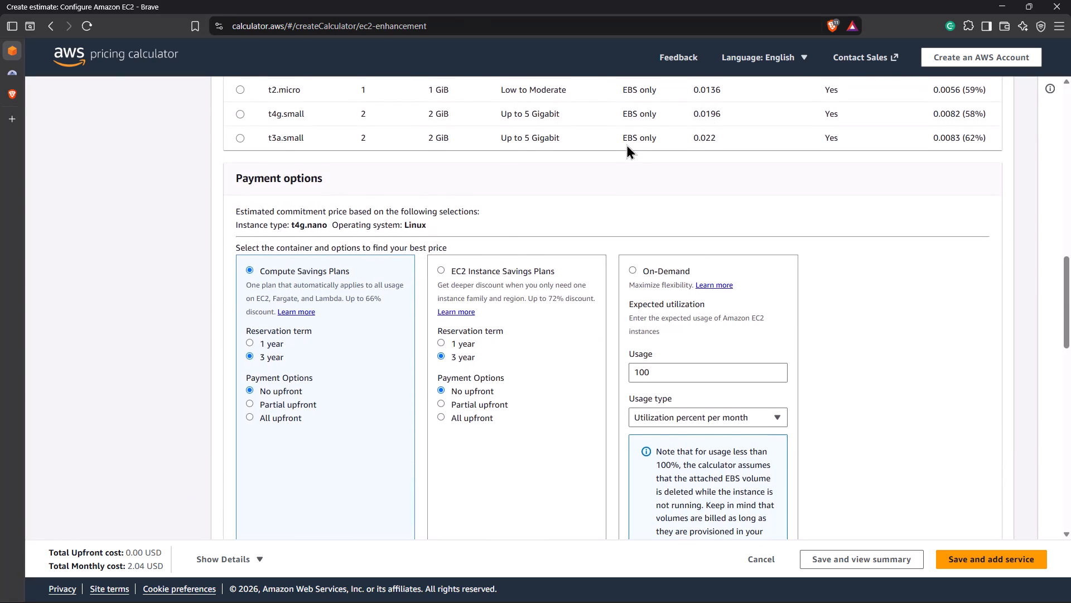
scroll(626, 144, "up", 1)
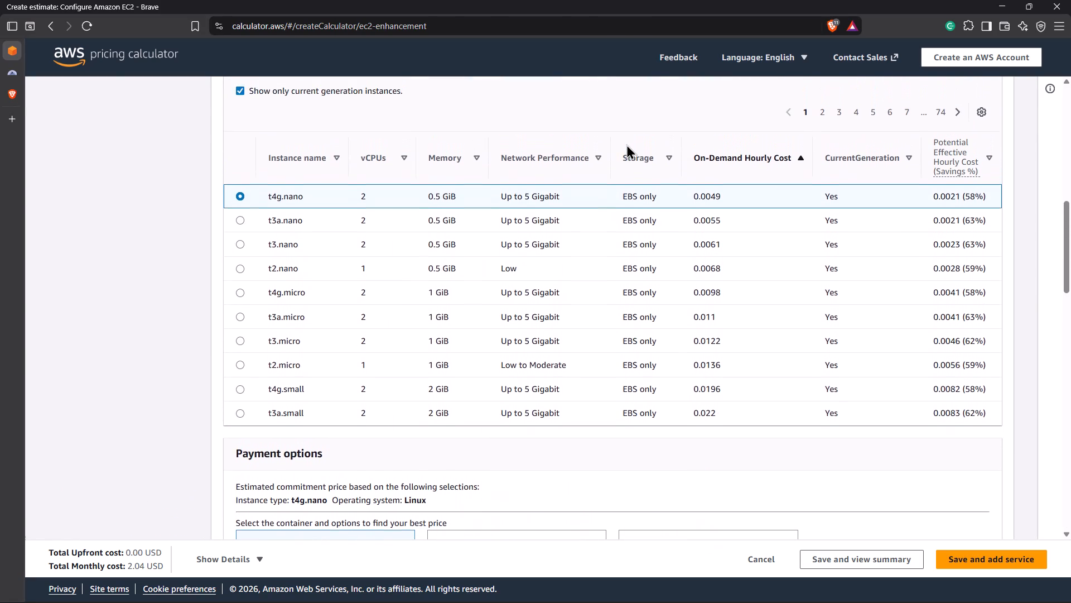
scroll(626, 144, "up", 2)
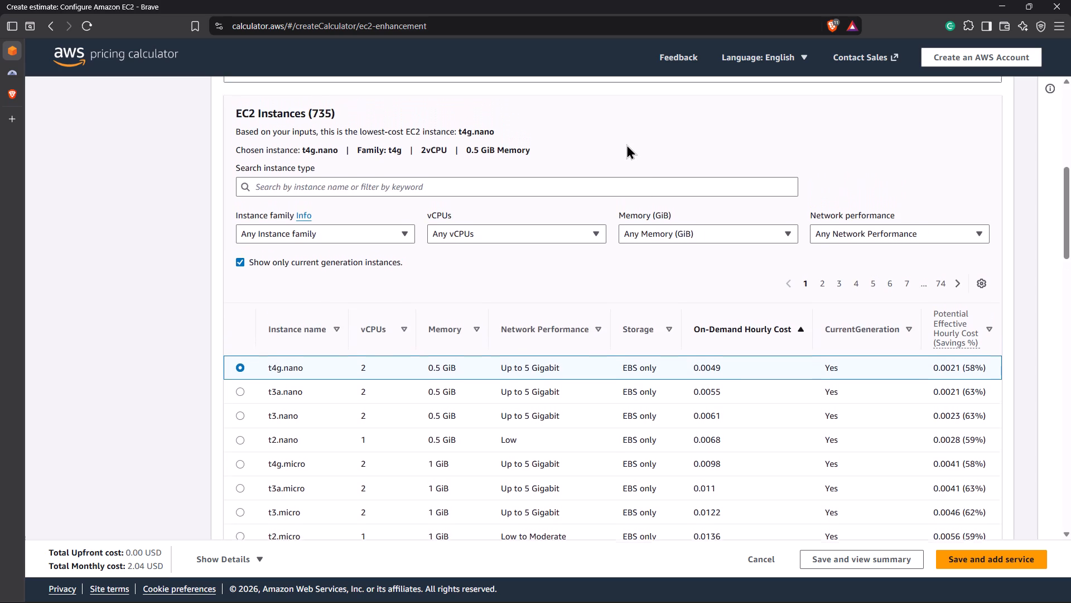
scroll(626, 144, "up", 3)
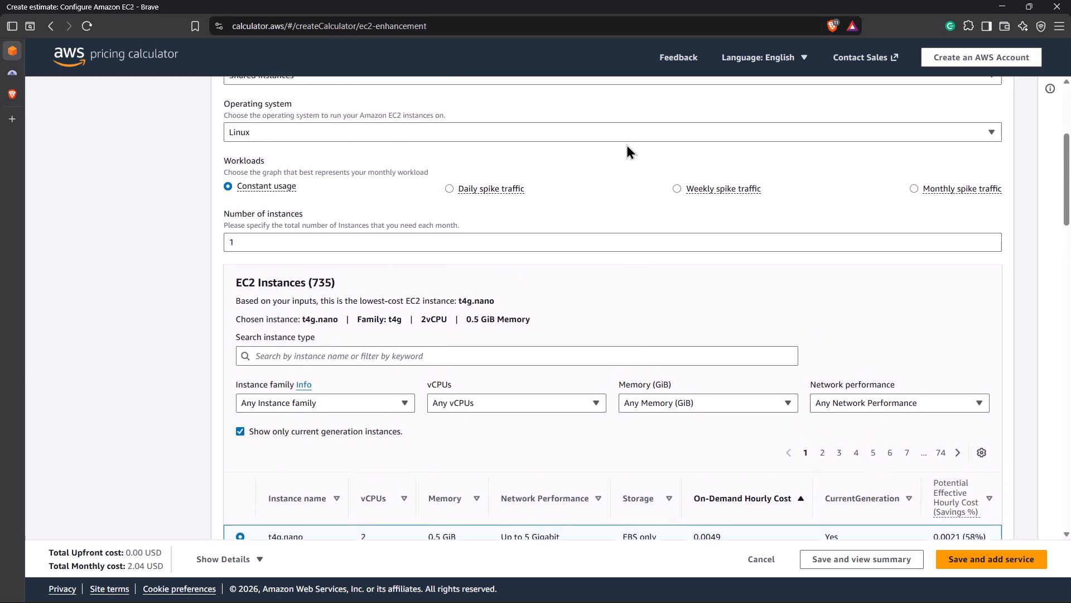
scroll(626, 144, "up", 4)
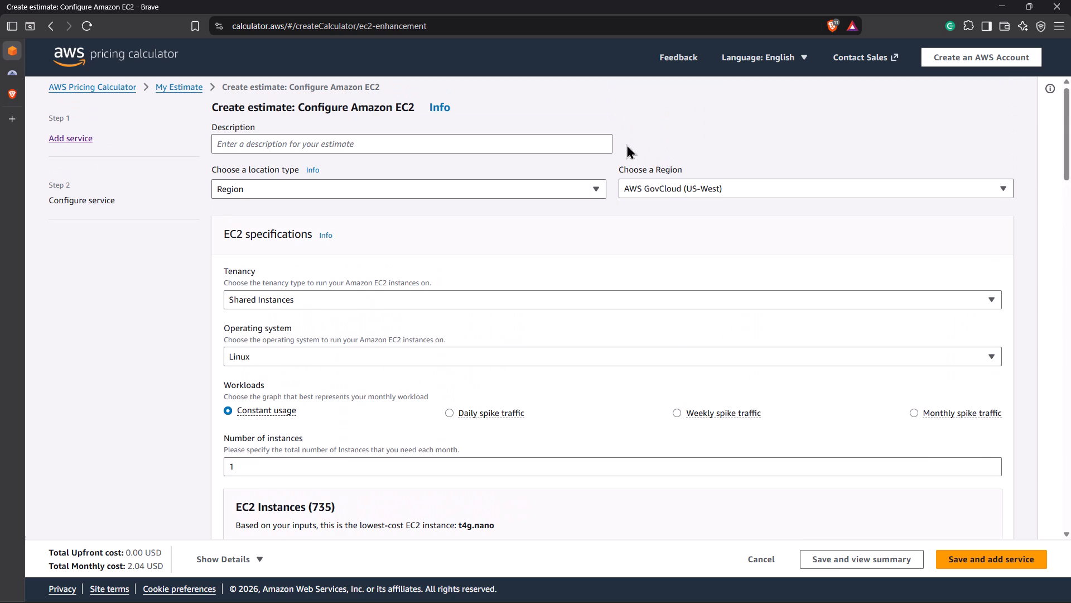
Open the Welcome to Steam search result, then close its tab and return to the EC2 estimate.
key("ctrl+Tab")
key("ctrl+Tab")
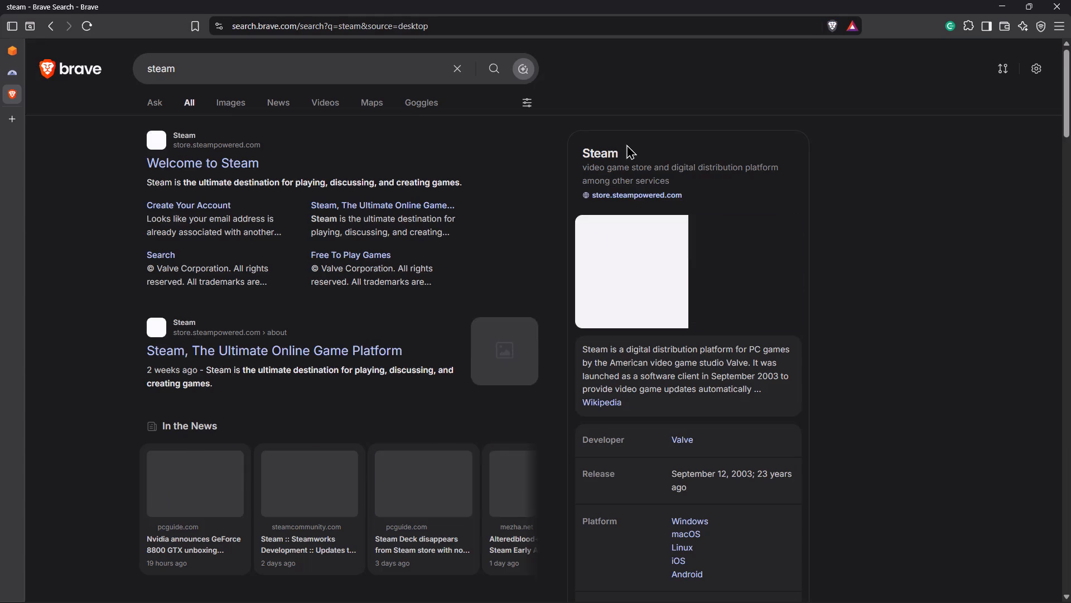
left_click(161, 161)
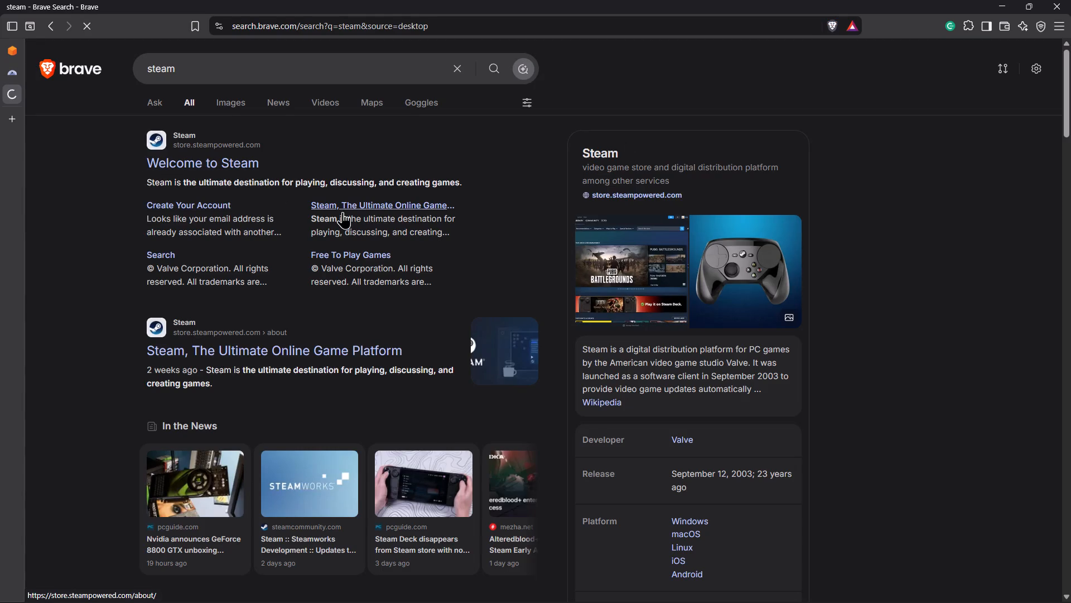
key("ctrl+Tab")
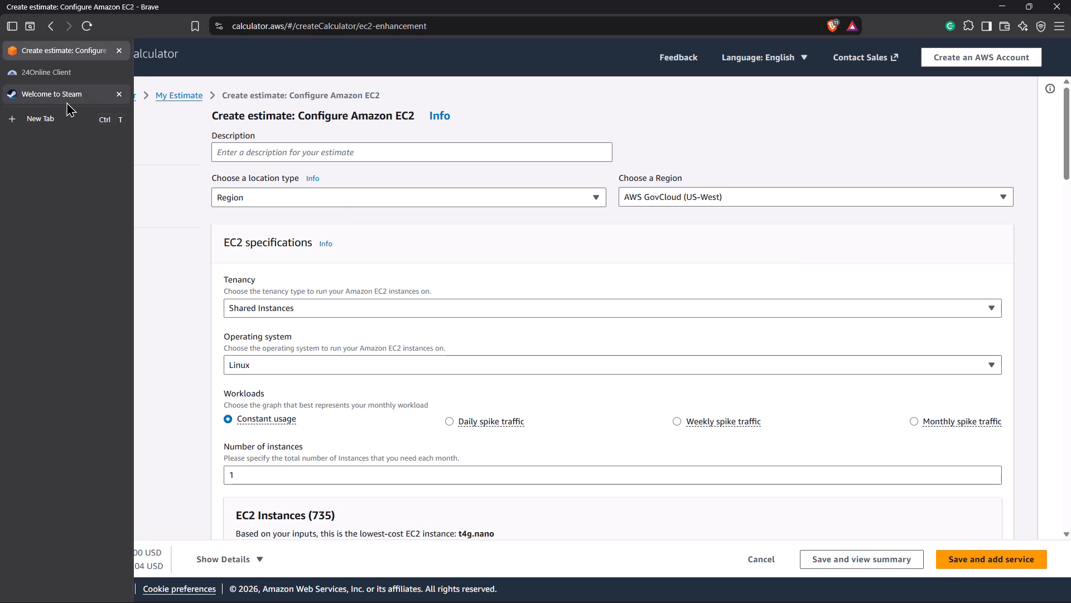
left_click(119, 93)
Review the EC2 instance table, its filters, the payment options, and the tenancy, operating system and workload settings.
scroll(491, 241, "down", 5)
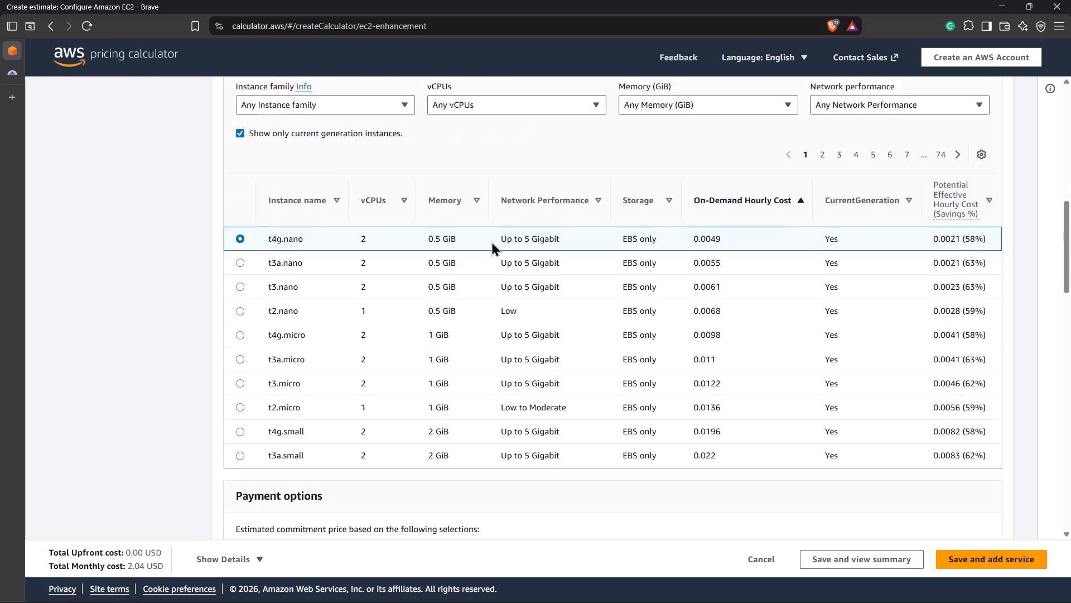
scroll(491, 241, "down", 14)
scroll(491, 241, "up", 9)
scroll(491, 241, "up", 13)
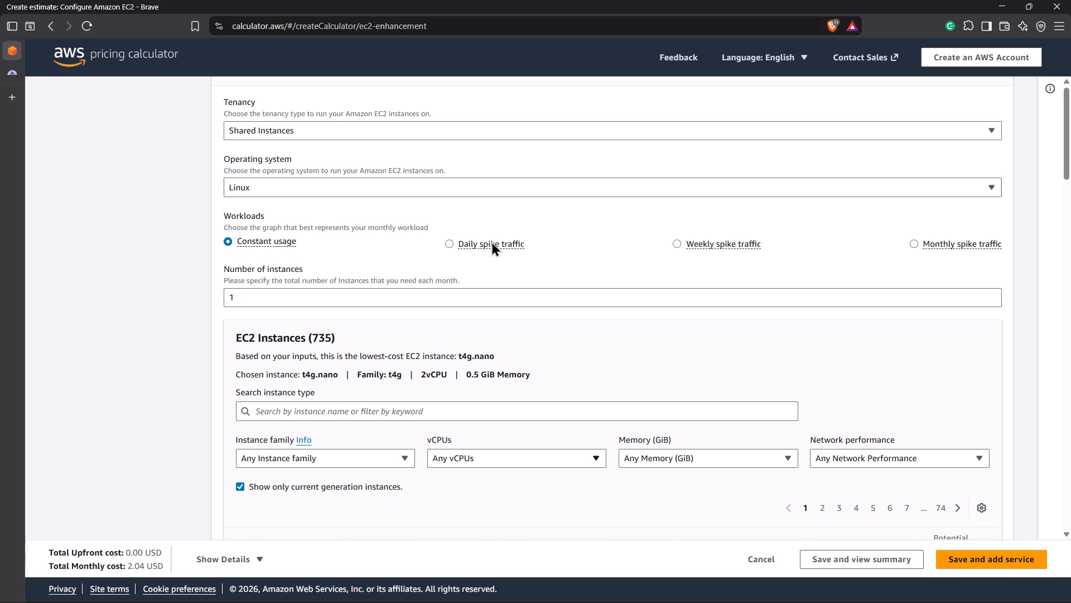
scroll(491, 241, "down", 8)
scroll(491, 241, "up", 1)
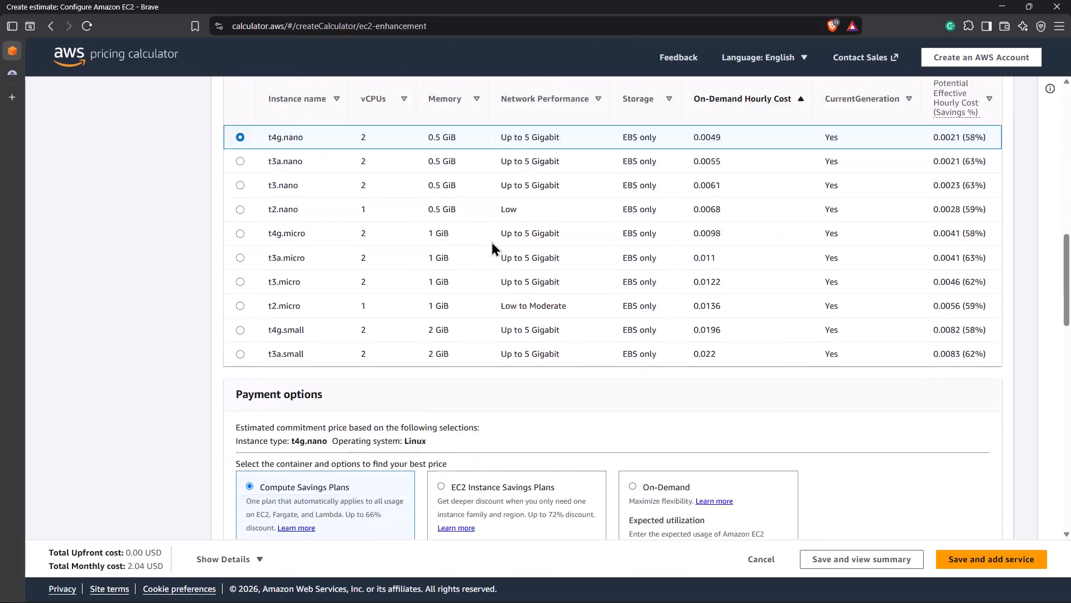
scroll(491, 241, "up", 1)
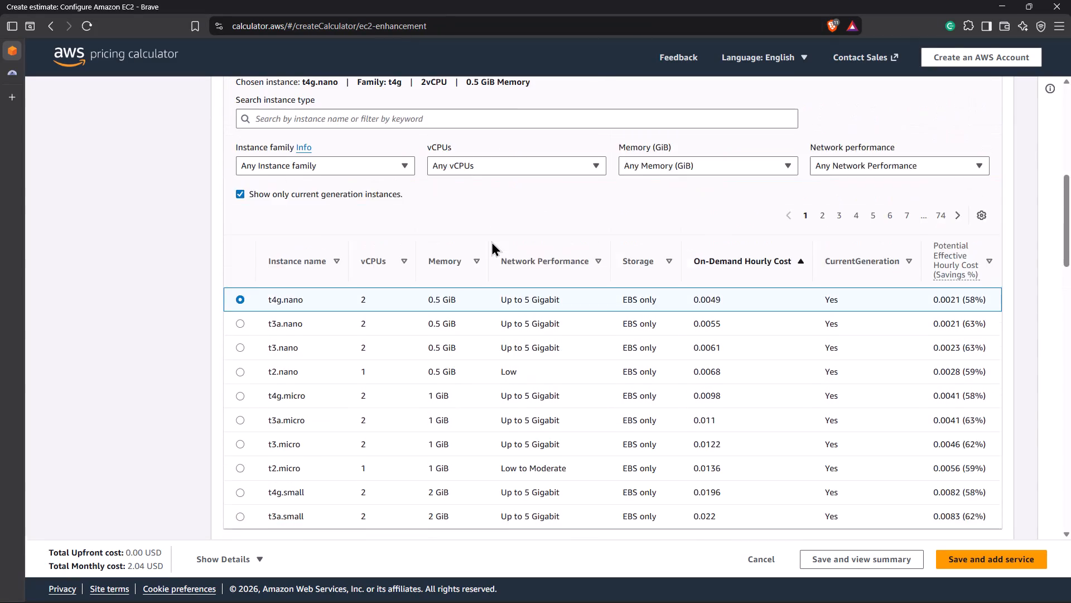
scroll(491, 241, "up", 1)
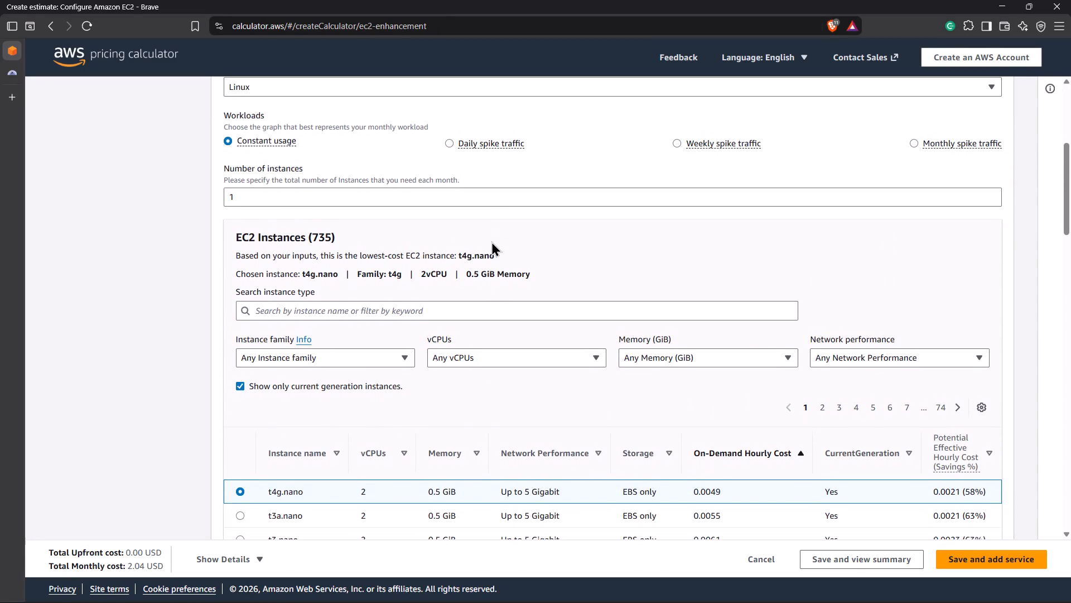
scroll(491, 241, "up", 1)
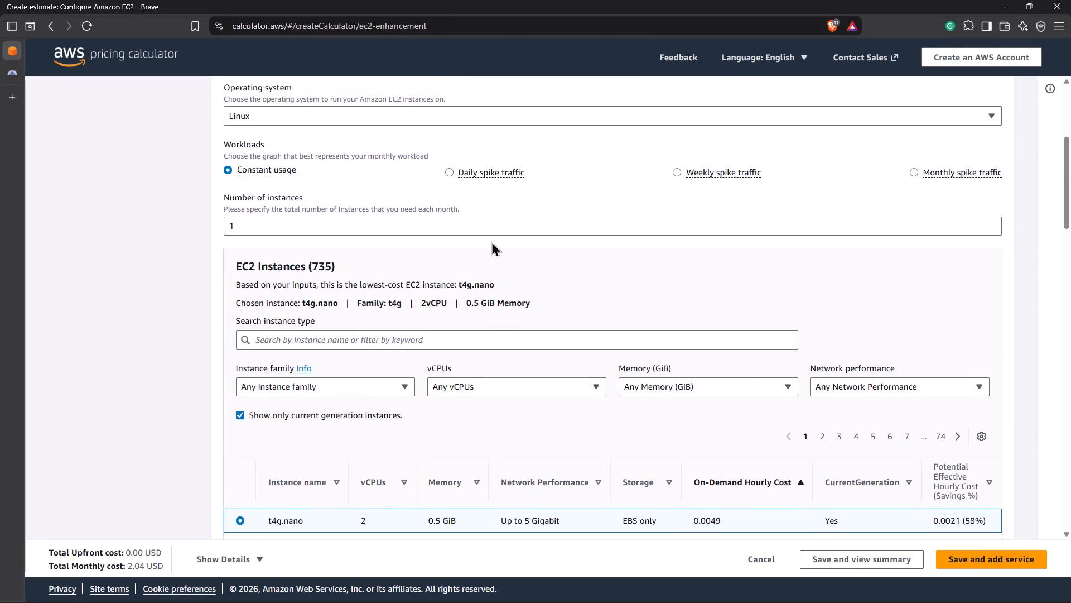
scroll(491, 241, "up", 1)
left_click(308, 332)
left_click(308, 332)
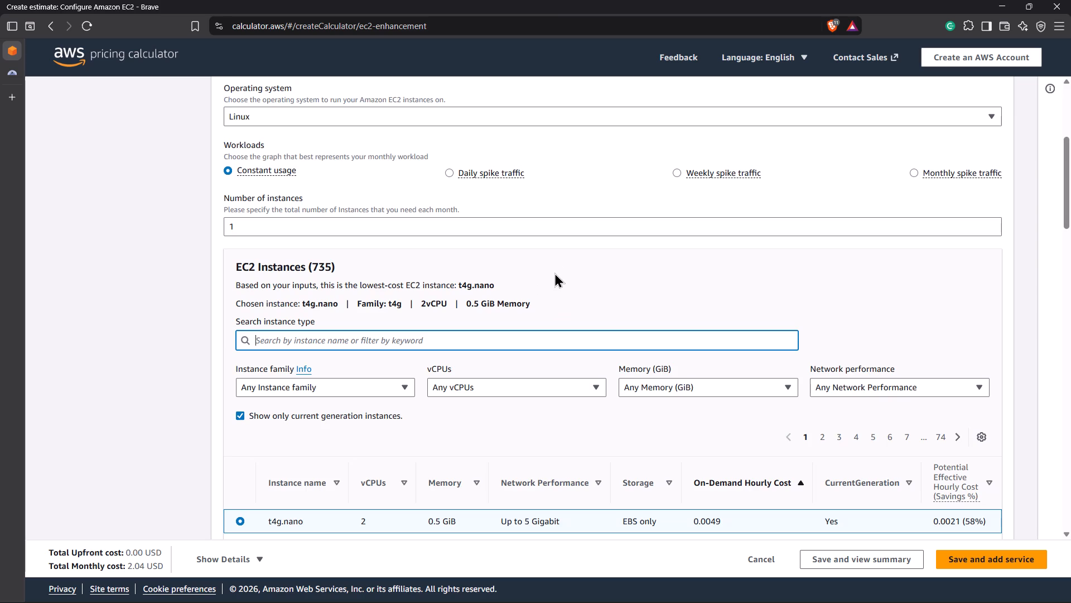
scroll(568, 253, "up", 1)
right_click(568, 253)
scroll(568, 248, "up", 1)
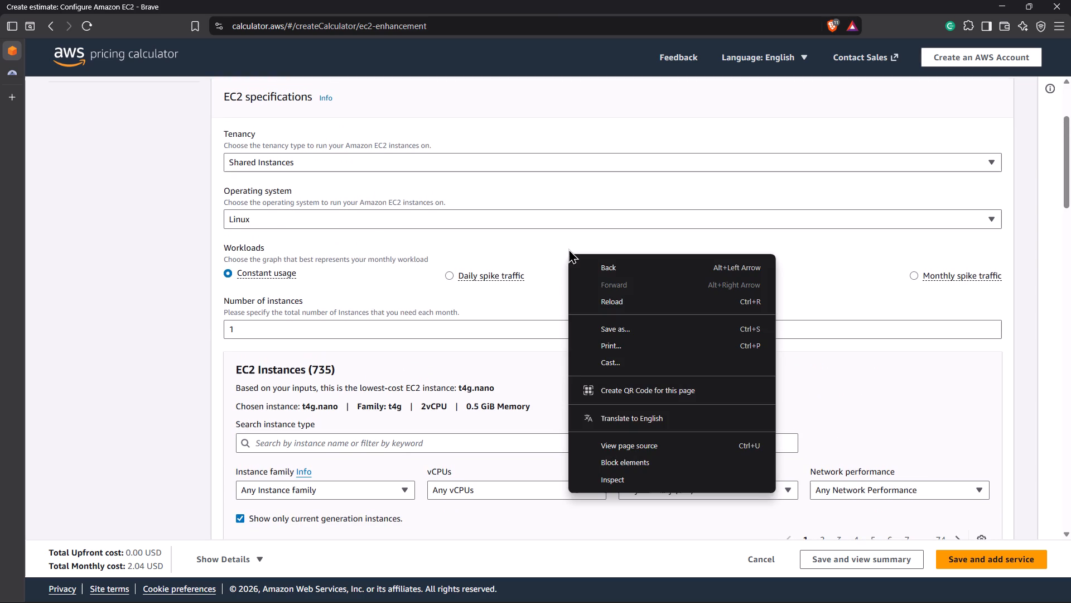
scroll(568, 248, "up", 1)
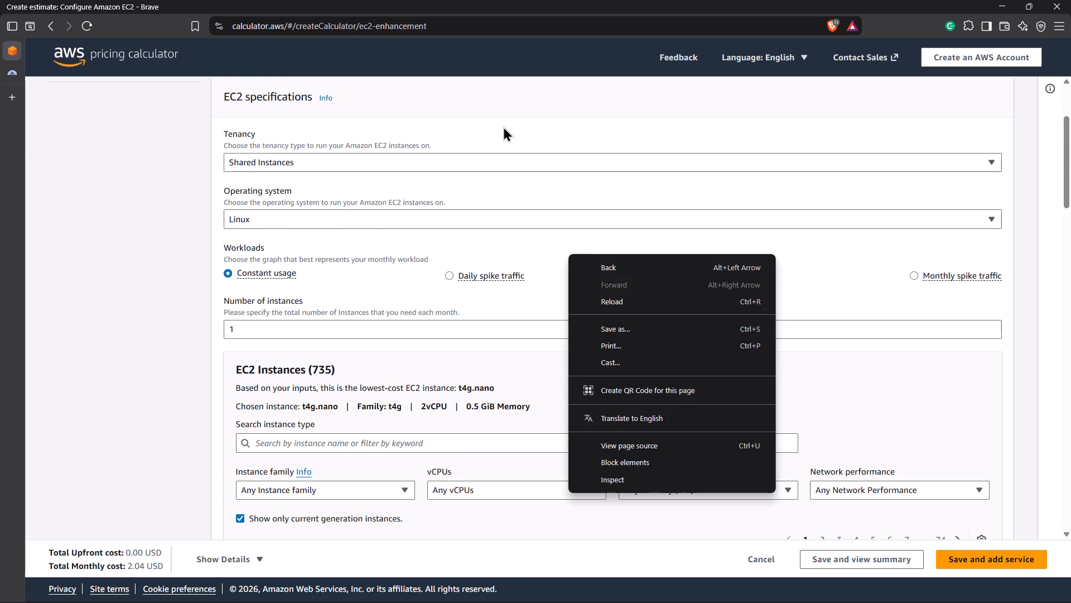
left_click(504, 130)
Review the estimate's region and EC2 specifications, and recheck the instance table and payment options.
scroll(605, 352, "up", 4)
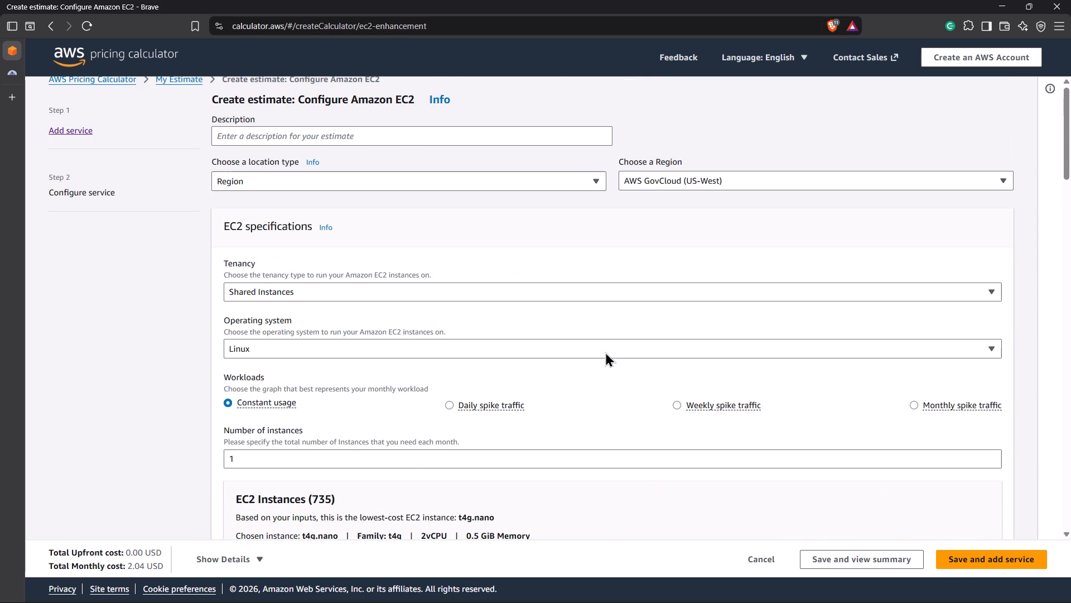
scroll(605, 352, "down", 5)
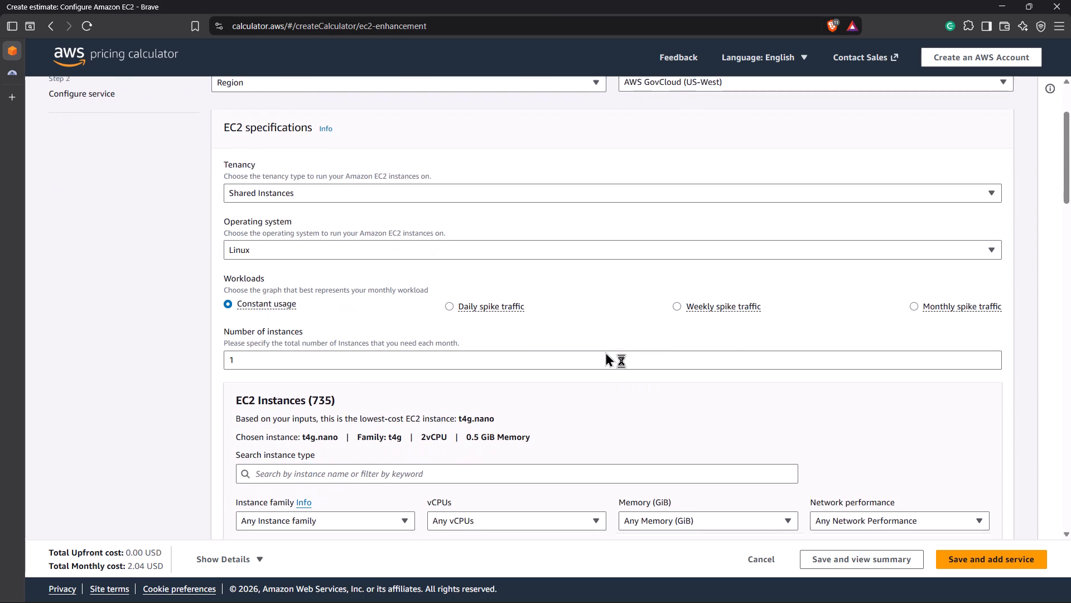
scroll(605, 352, "down", 3)
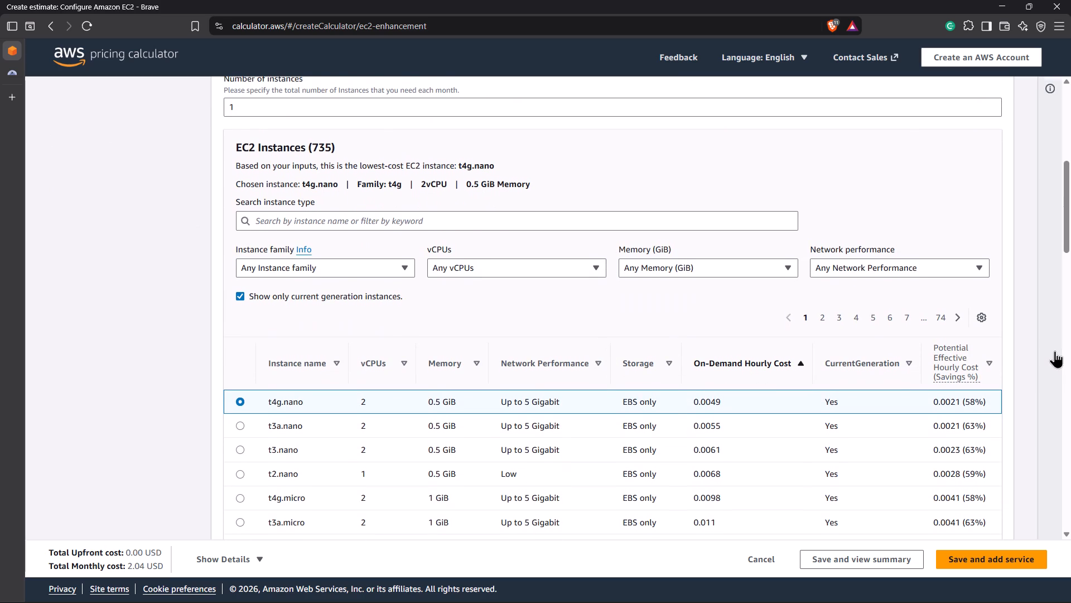
scroll(1050, 351, "down", 7)
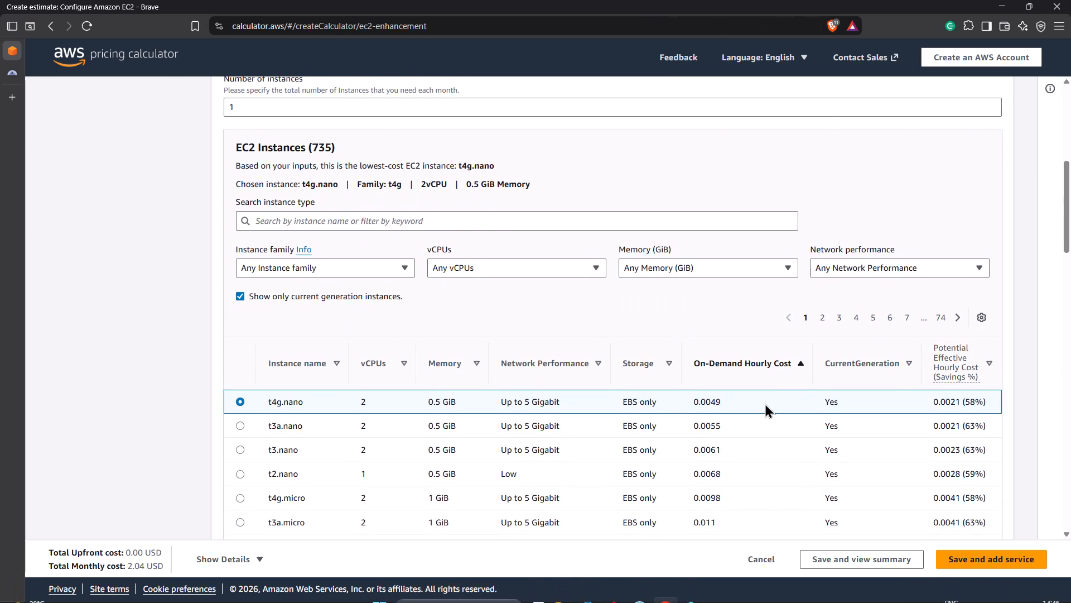
scroll(765, 403, "down", 5)
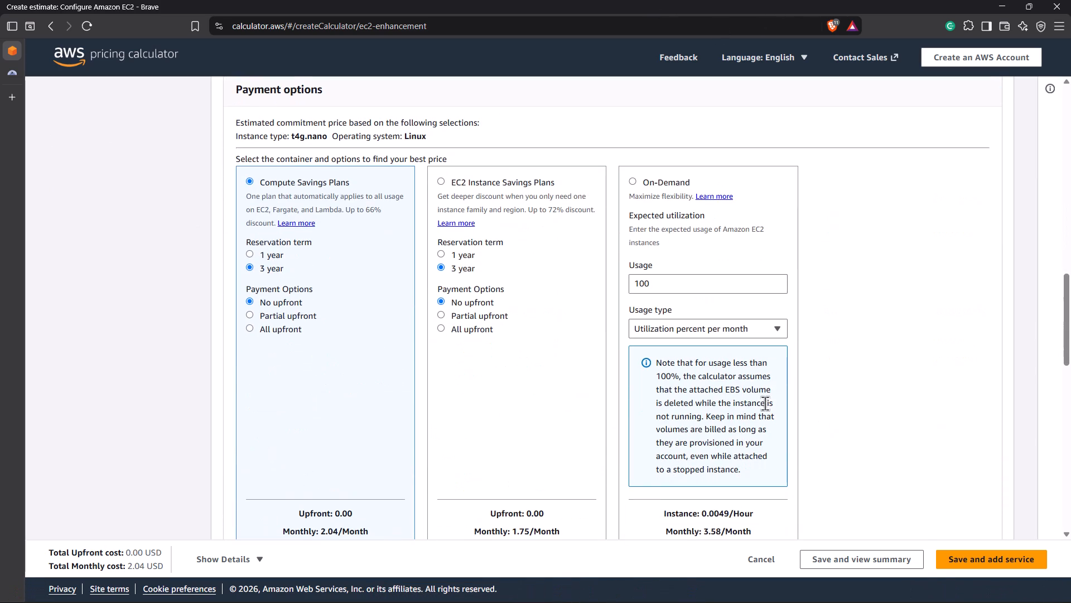
scroll(765, 403, "up", 6)
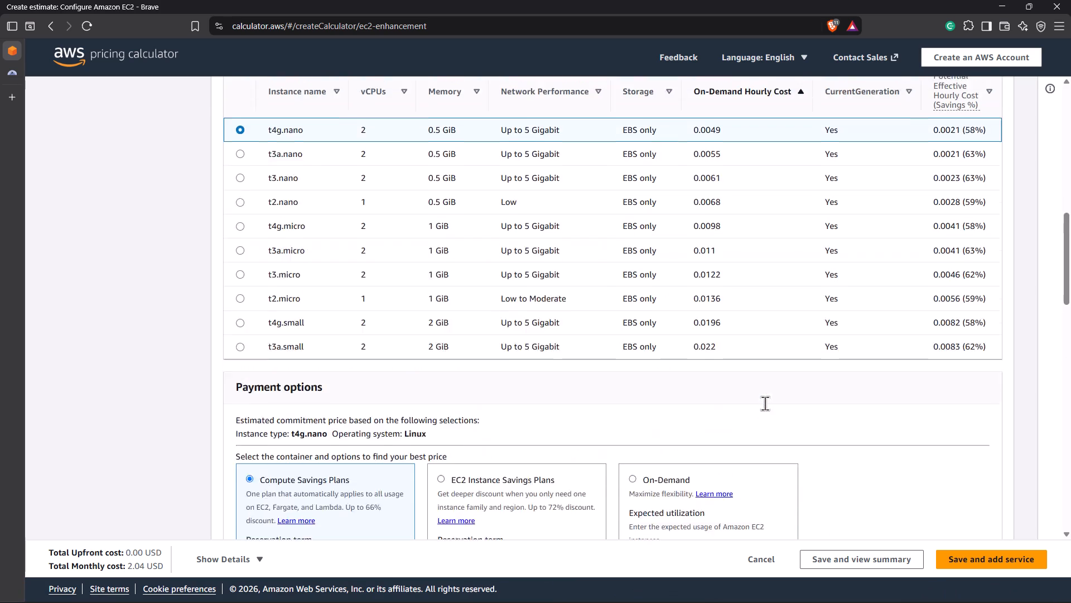
scroll(765, 403, "up", 6)
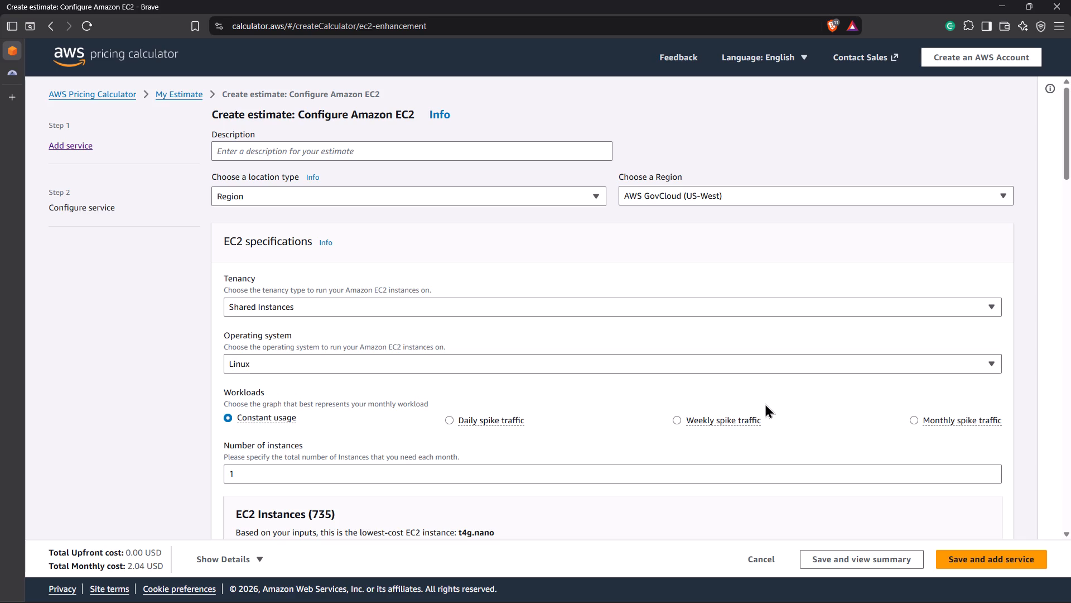
Open the list of tenancy types in the EC2 specifications.
left_click(990, 313)
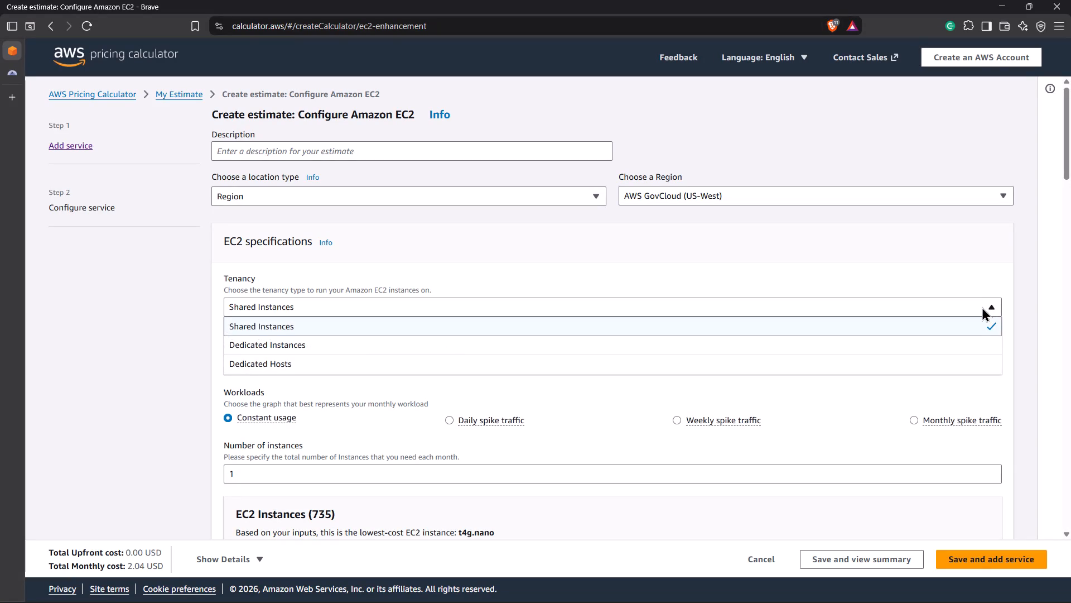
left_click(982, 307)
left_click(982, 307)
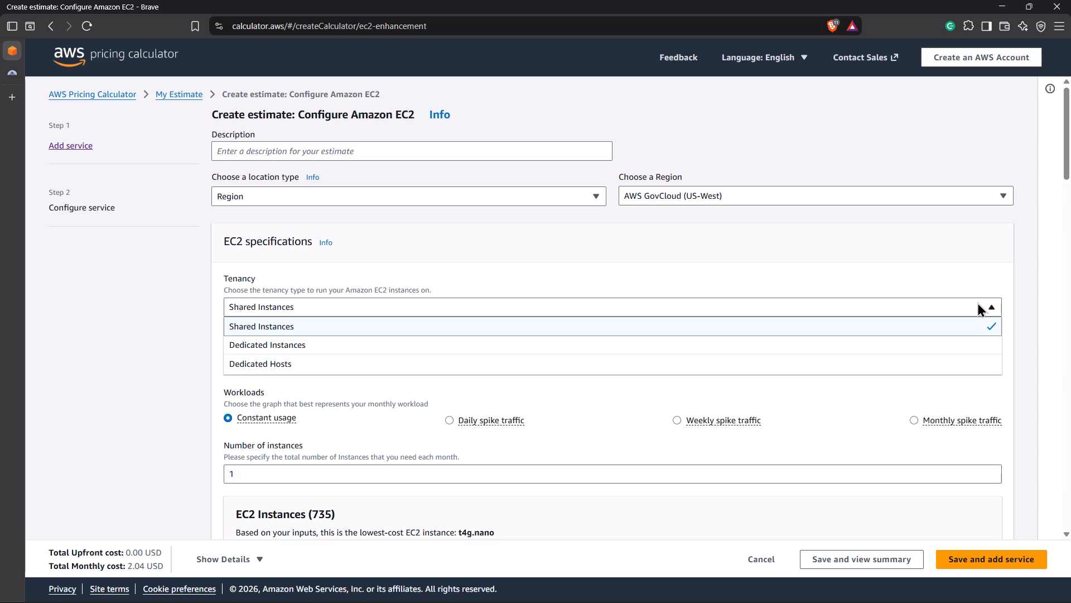
Open WhatsApp Web (web.whatsapp.com) in a new browser tab.
key("ctrl+t")
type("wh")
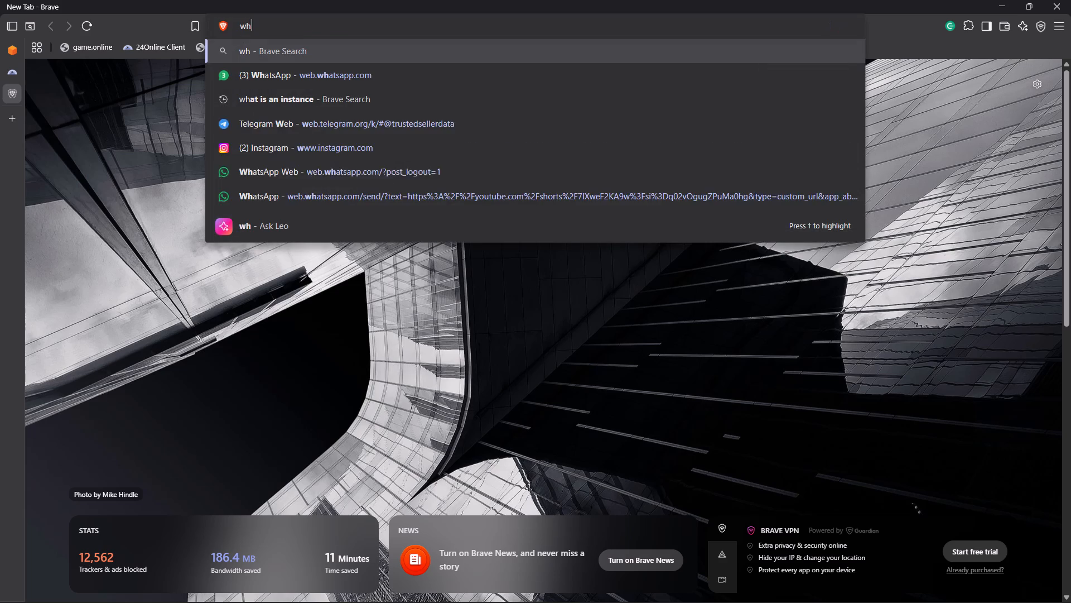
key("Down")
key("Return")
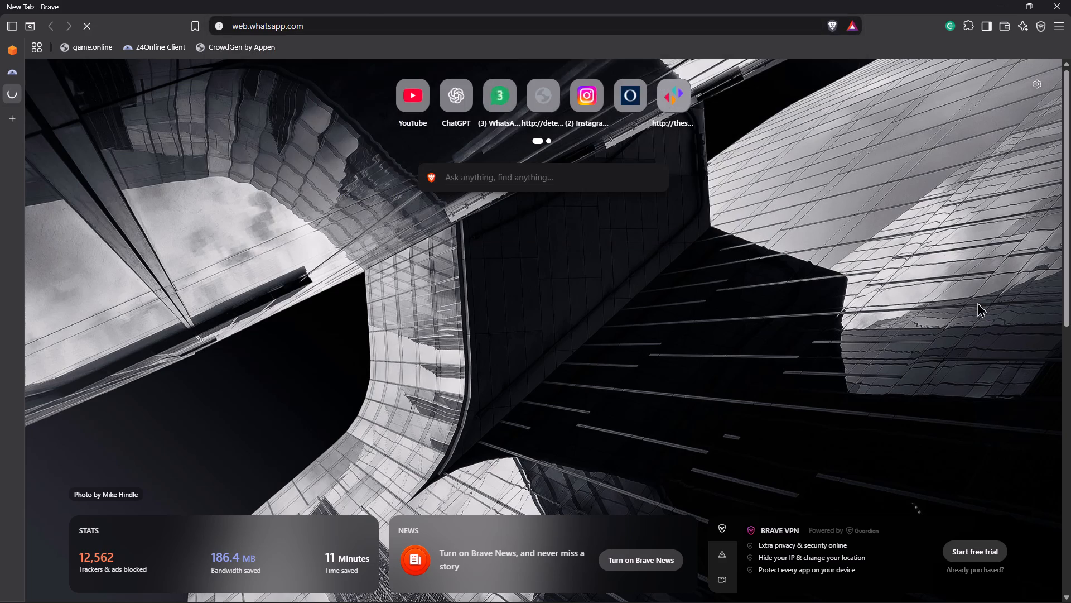
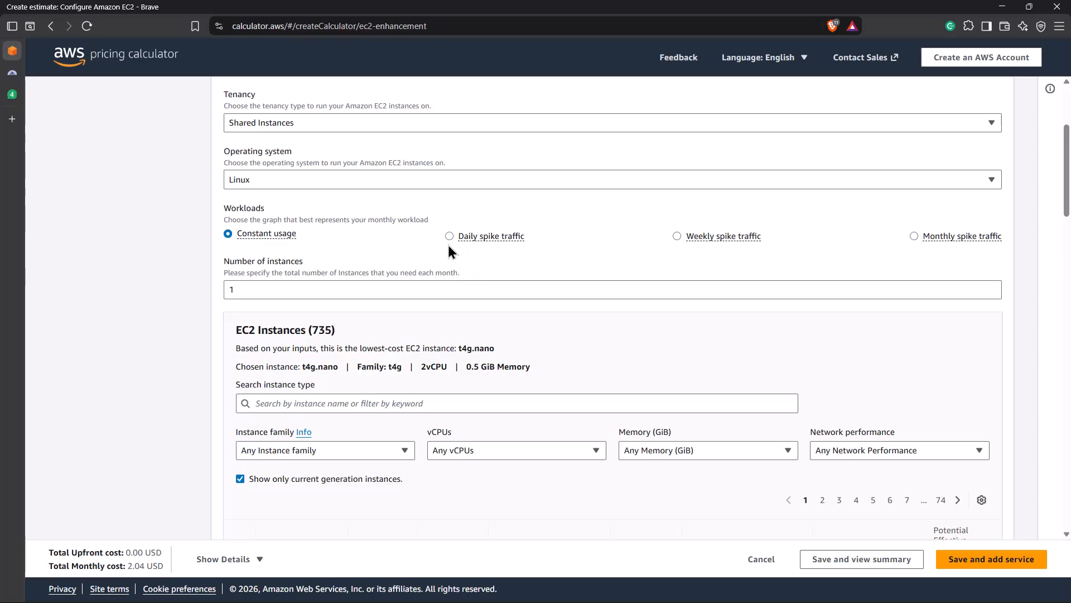
Set the workload to Daily spike traffic and review its workload days, baseline, peak and peak duration settings.
left_click(447, 241)
left_click(450, 230)
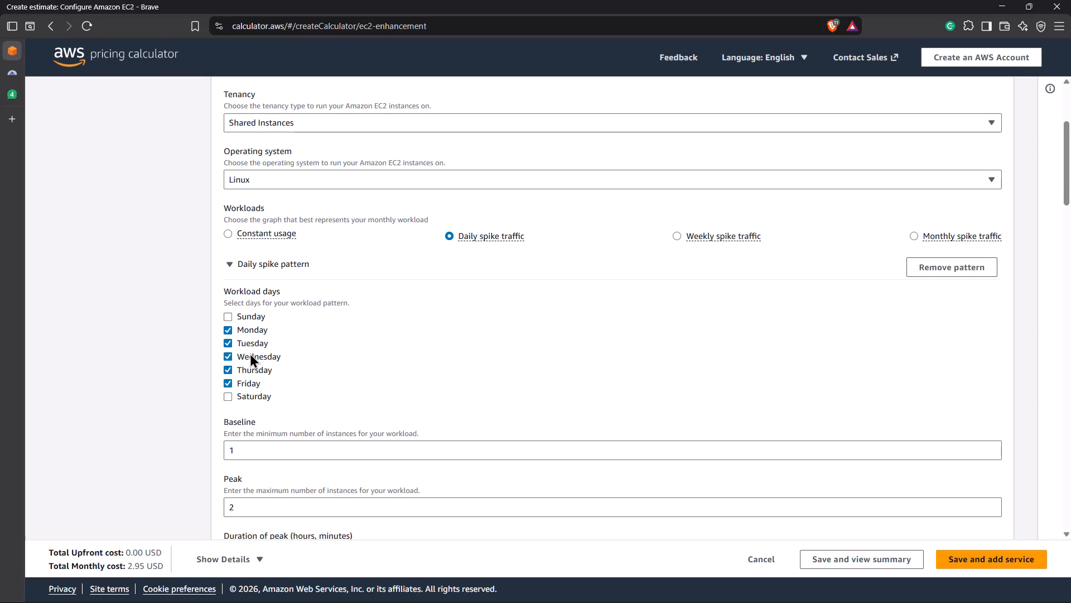
scroll(556, 341, "down", 4)
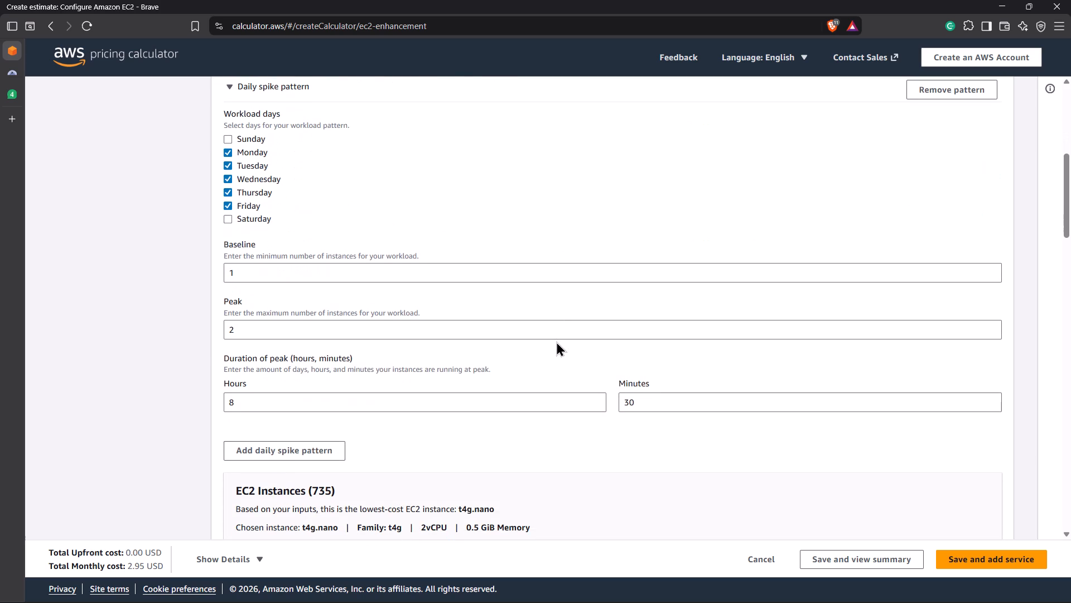
scroll(650, 356, "down", 1)
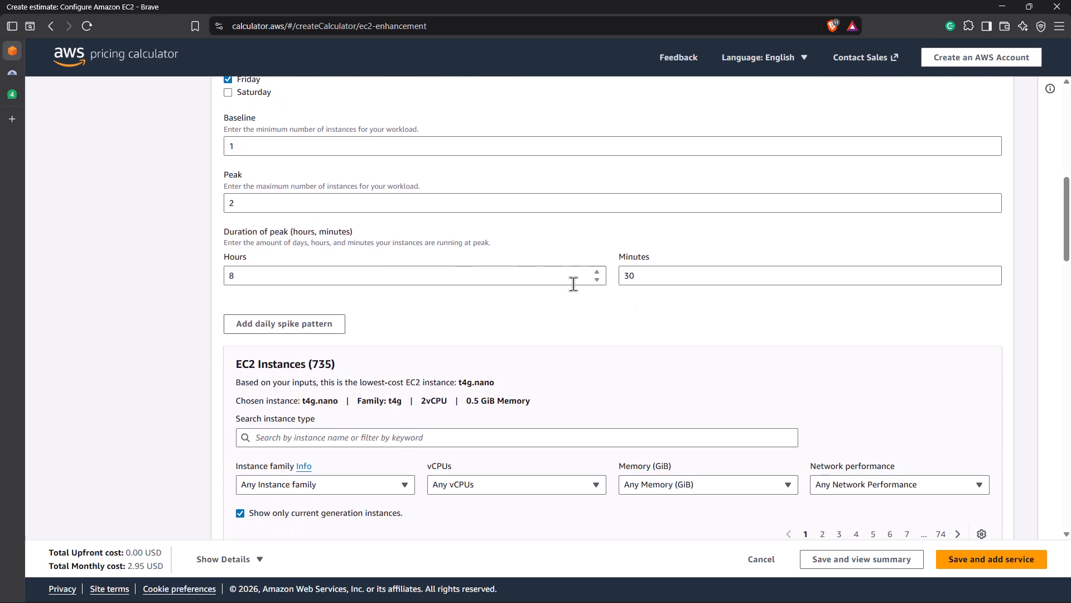
scroll(567, 299, "up", 1)
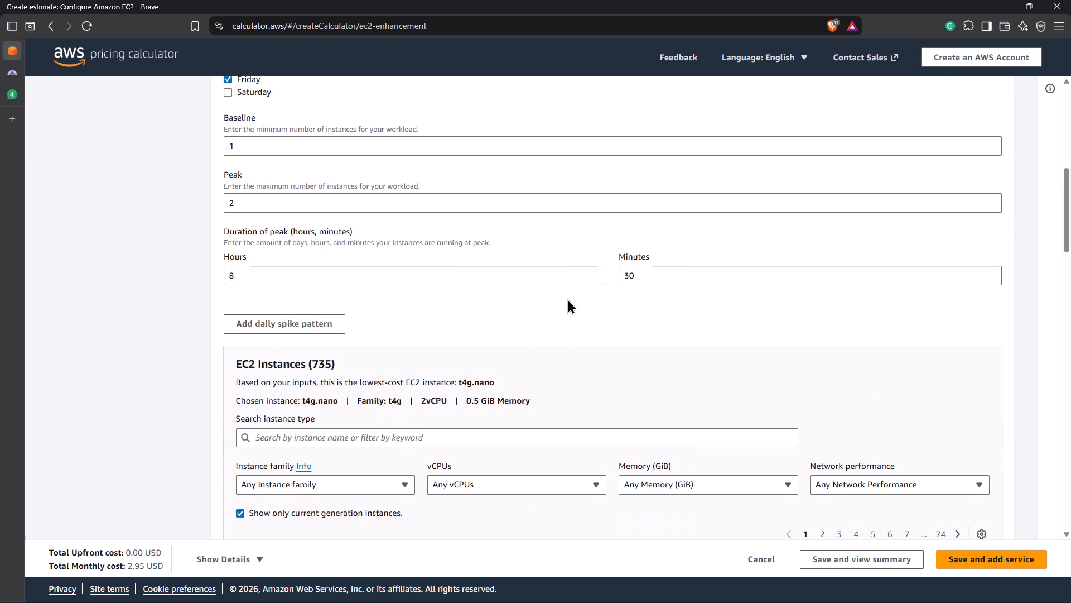
scroll(567, 299, "up", 1)
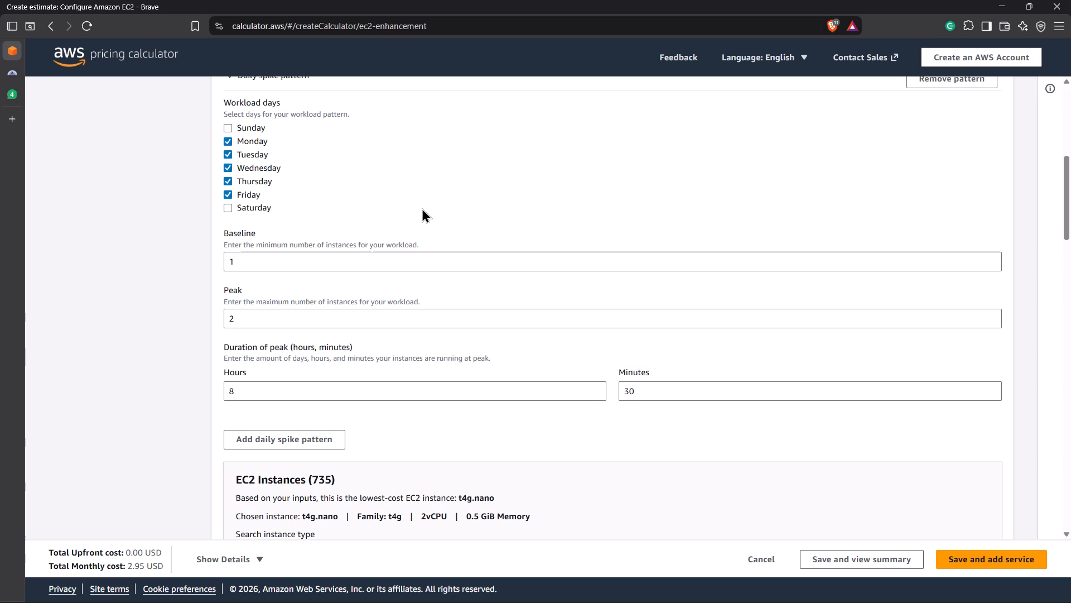
left_click(260, 307)
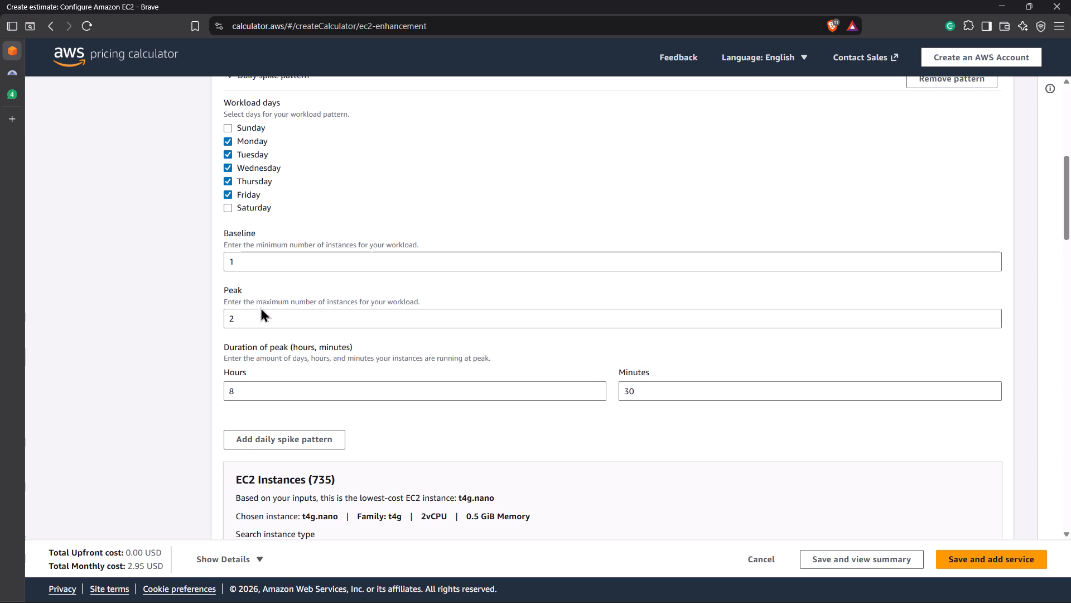
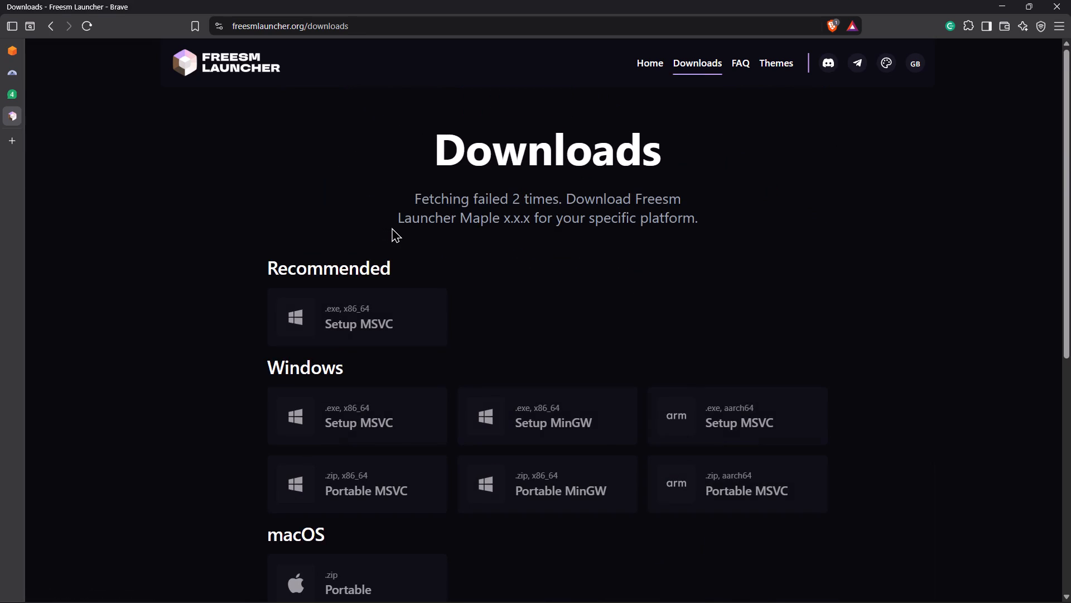
Review the Freesm Launcher download options for Windows, macOS and Linux.
scroll(671, 266, "down", 4)
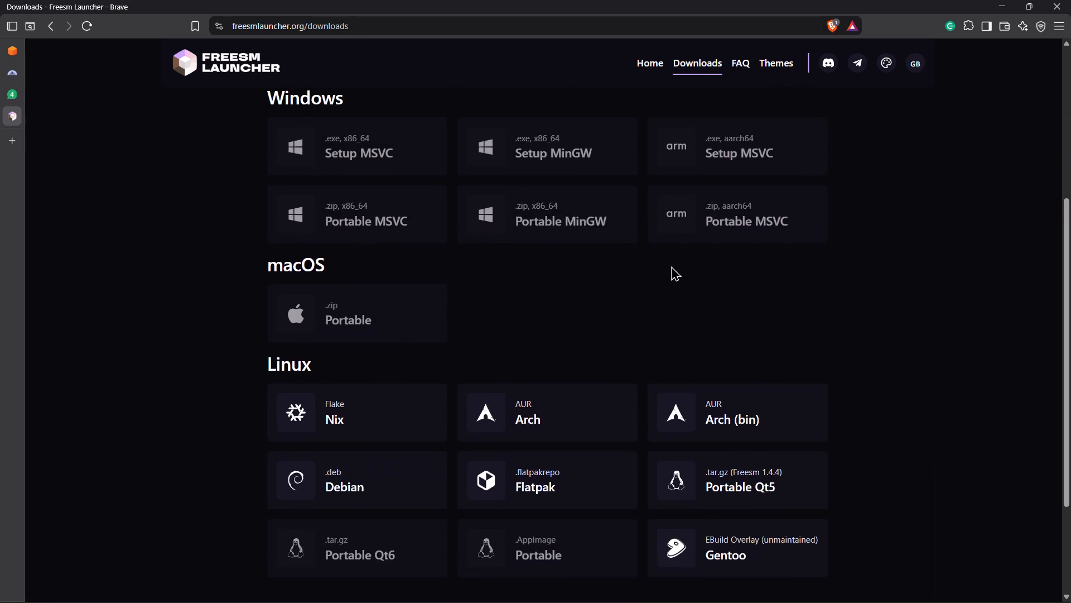
scroll(671, 266, "up", 2)
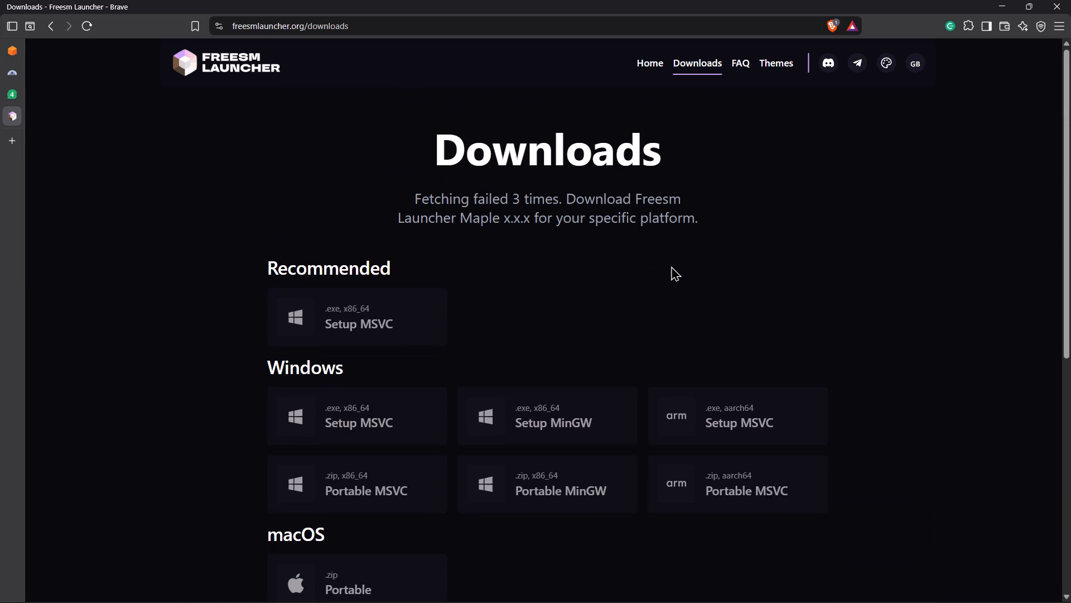
scroll(671, 266, "up", 1)
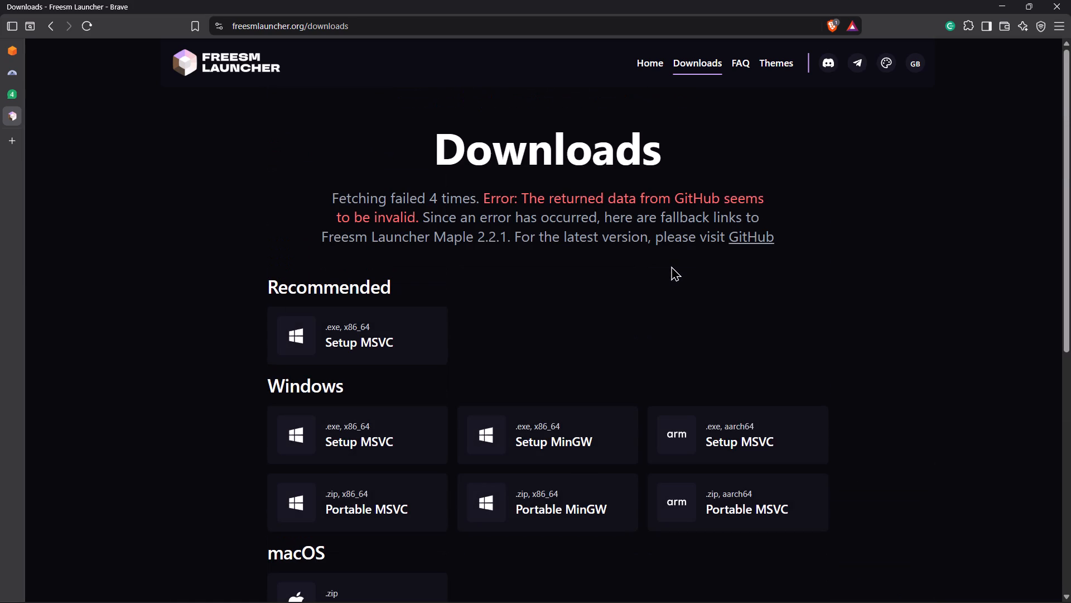
Return to the AWS Pricing Calculator page with the Amazon EC2 estimate configuration.
key("ctrl+Tab")
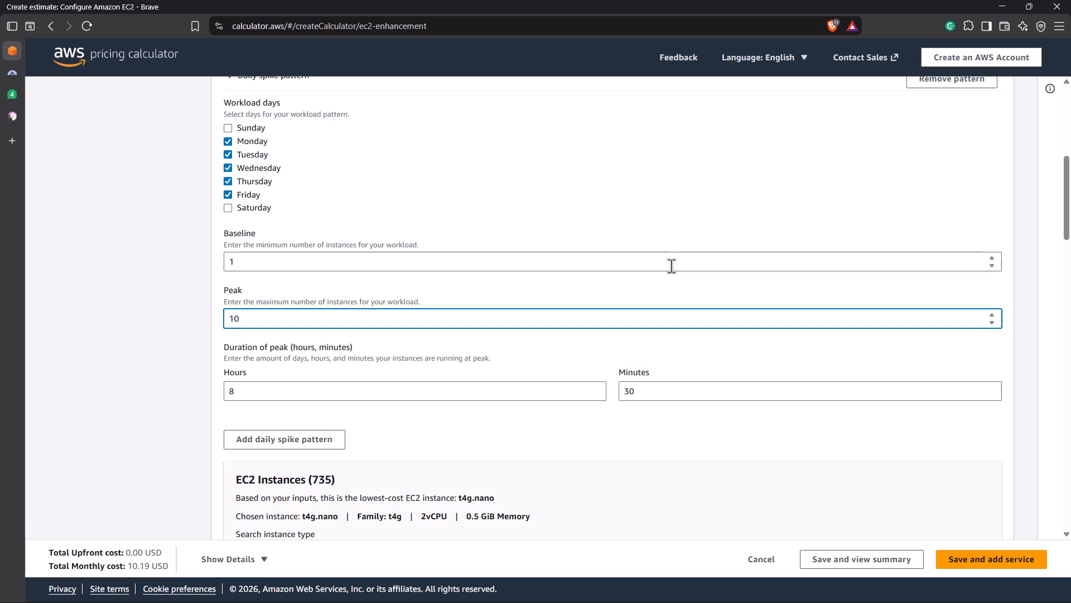
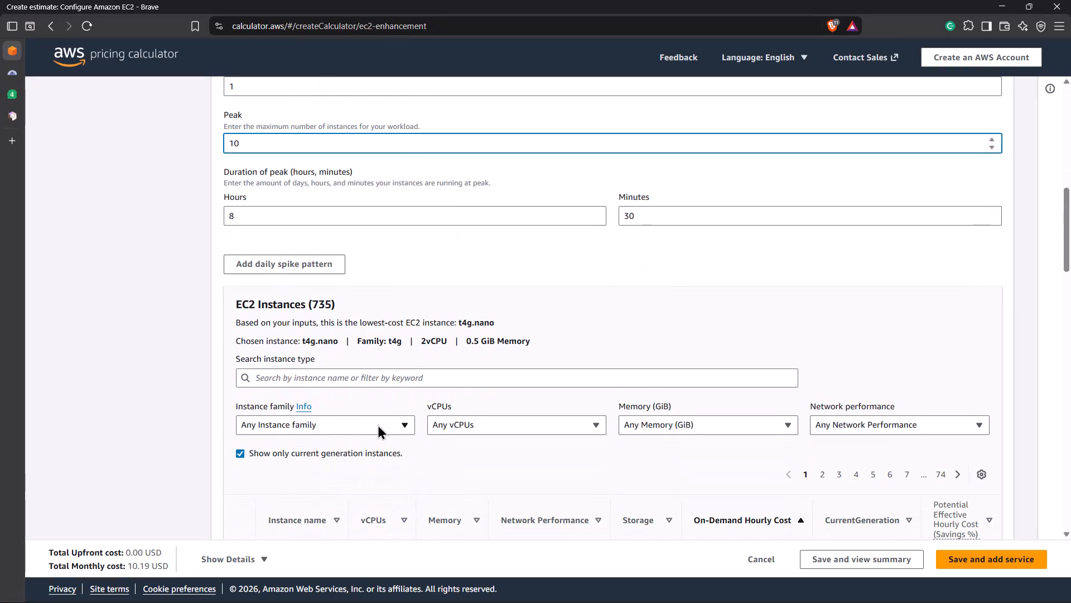
Filter the EC2 instances by the t3 instance family.
left_click(398, 423)
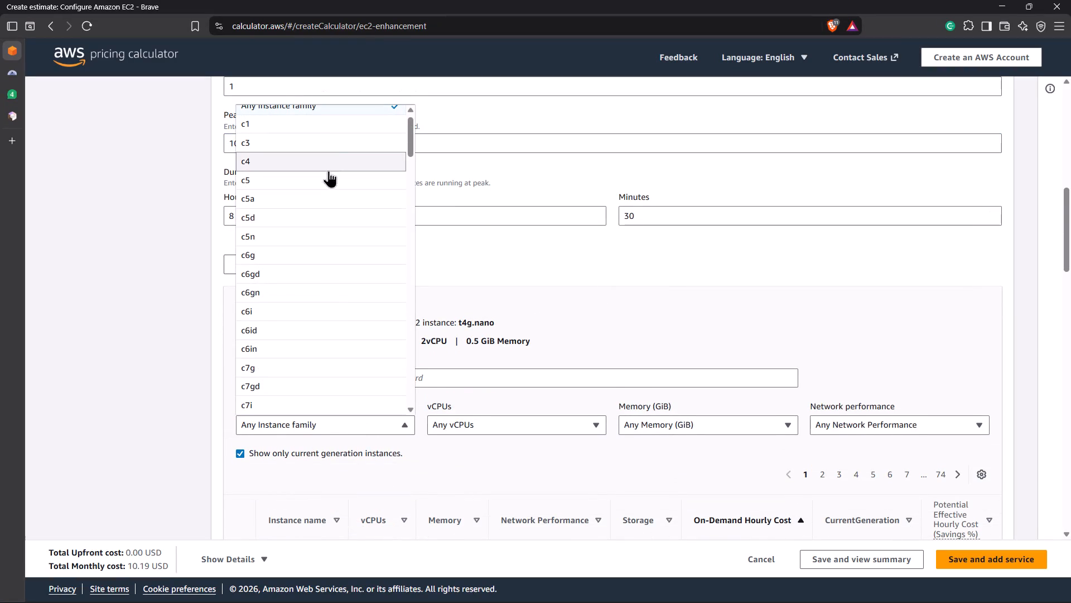
scroll(331, 267, "down", 6)
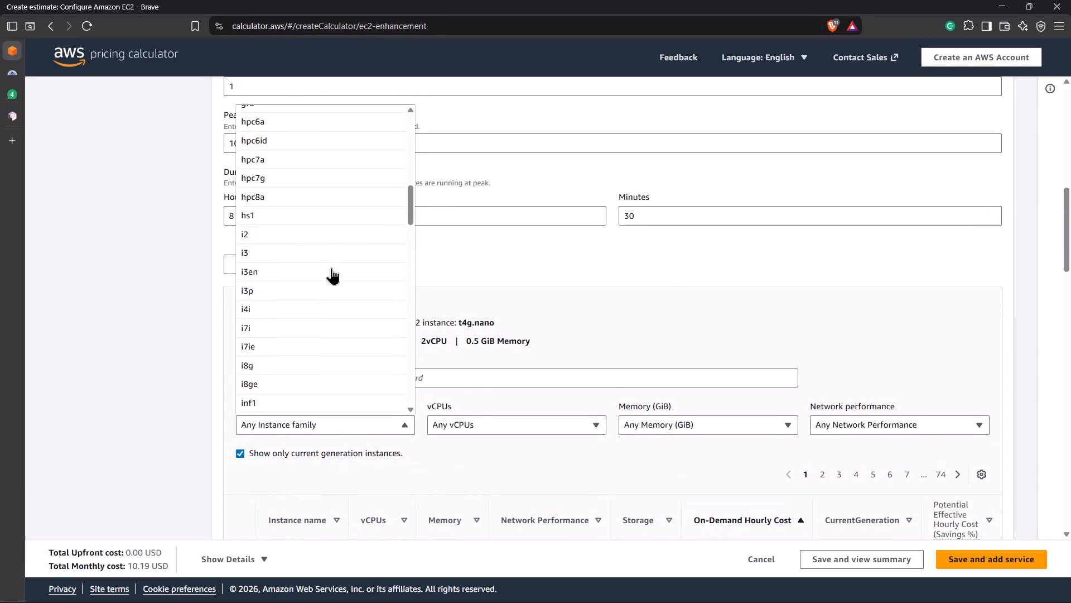
scroll(331, 267, "down", 2)
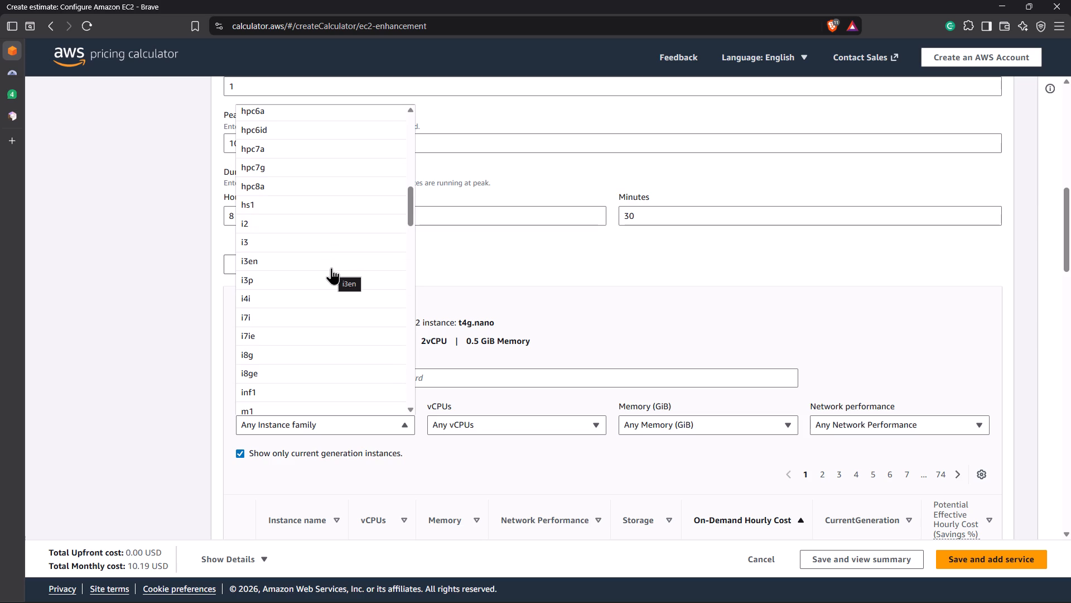
scroll(331, 267, "down", 3)
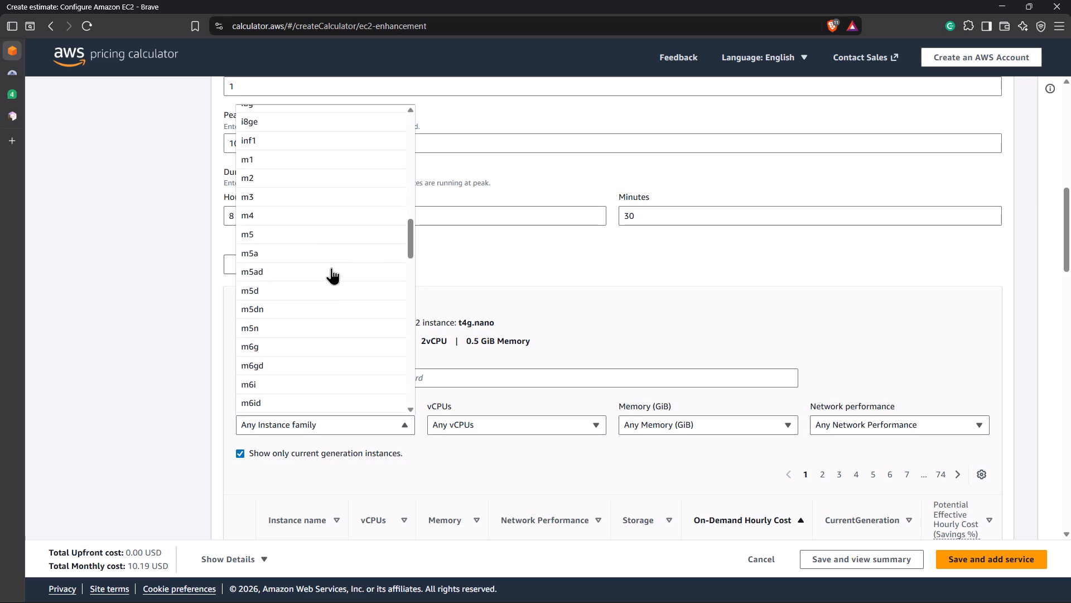
scroll(331, 267, "down", 1)
scroll(331, 267, "up", 7)
scroll(331, 267, "down", 17)
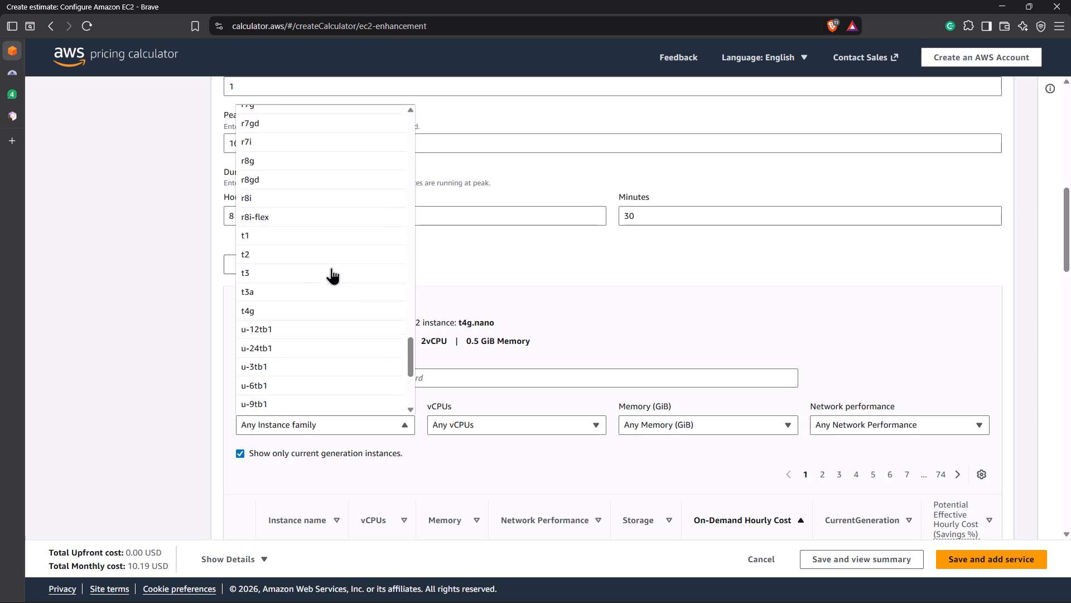
scroll(331, 267, "down", 2)
scroll(331, 267, "up", 3)
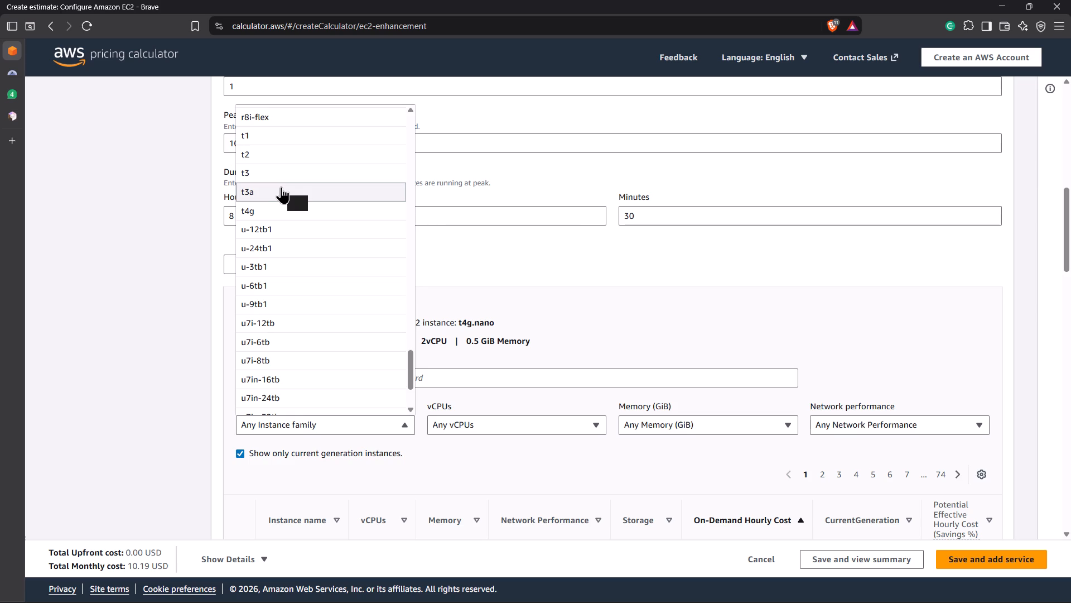
left_click(272, 171)
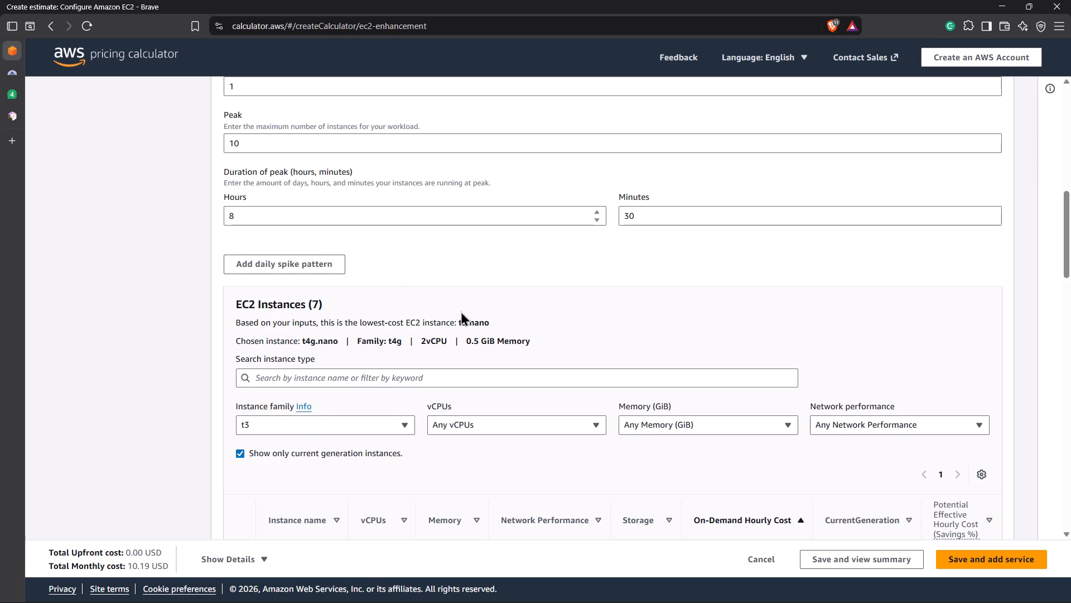
Choose t3.small as the EC2 instance for the estimate.
scroll(517, 324, "down", 3)
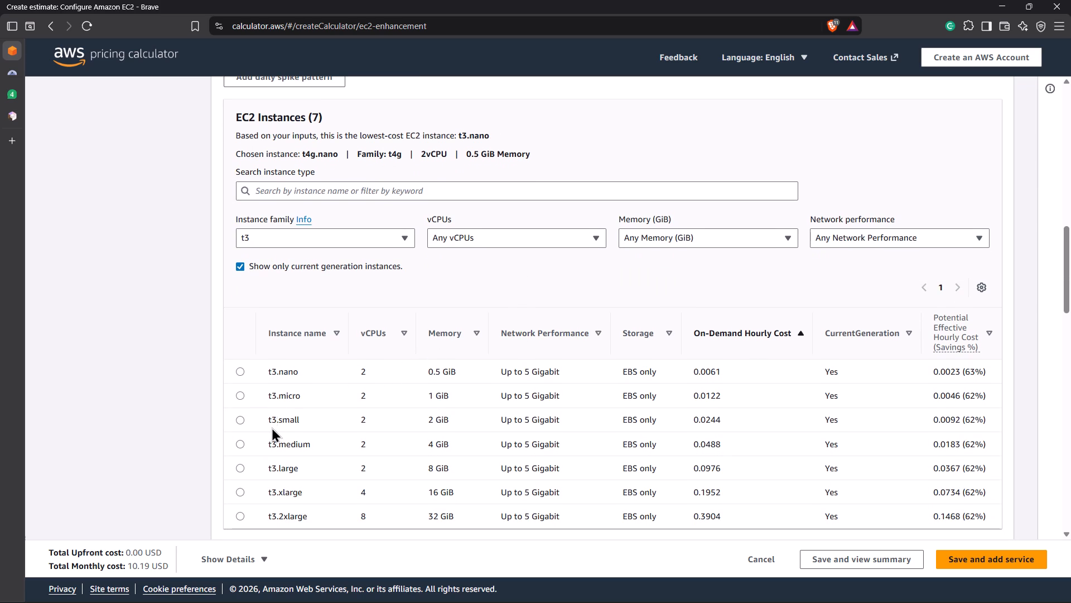
left_click(241, 419)
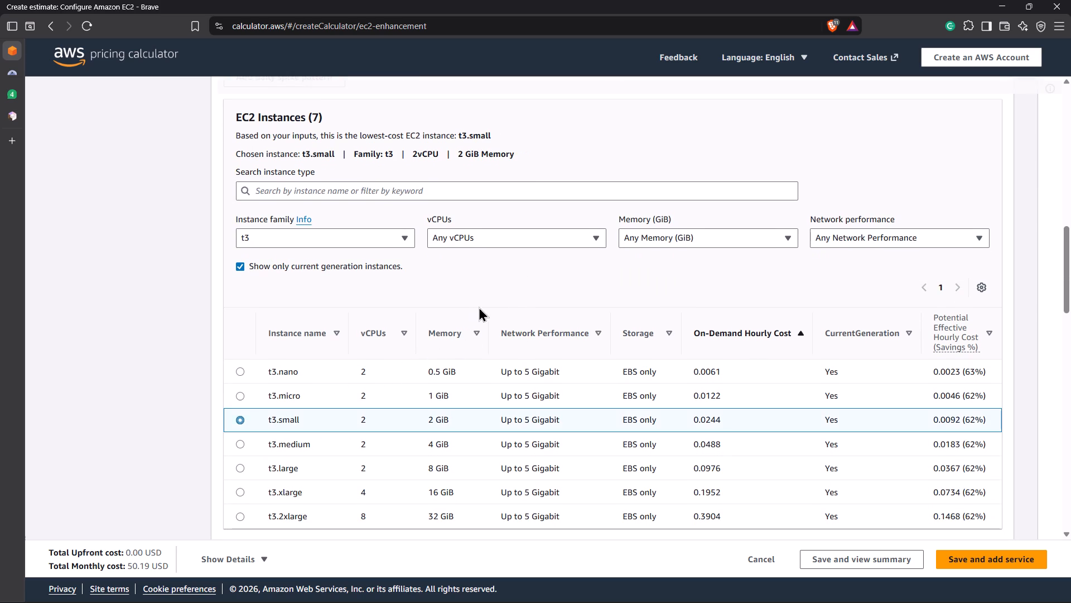
Examine the available memory, vCPU and network performance filter options for the t3 instances without changing them.
scroll(583, 303, "right", 1)
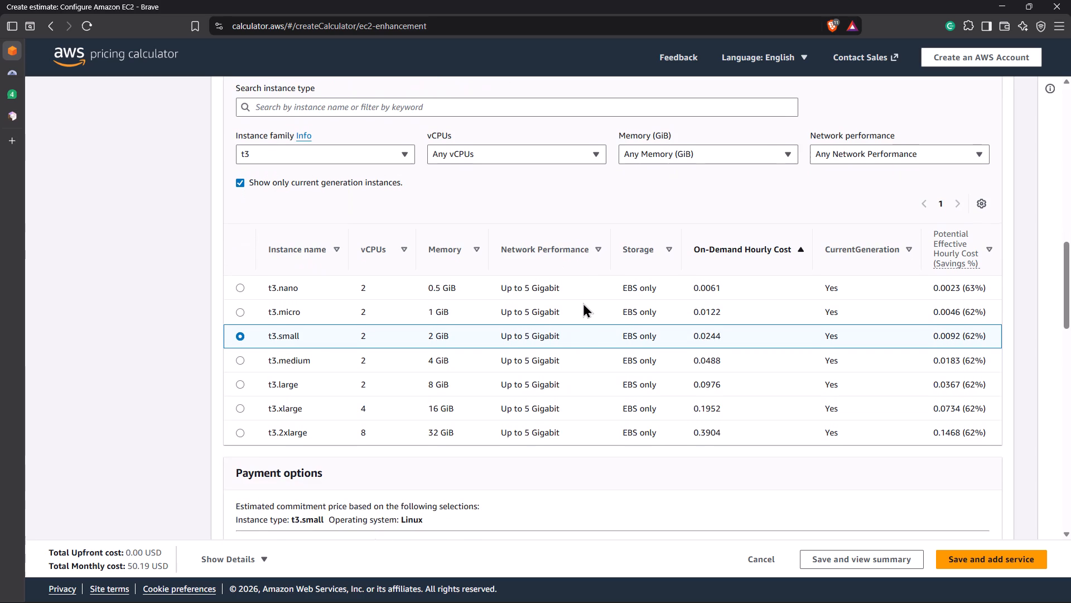
scroll(583, 303, "right", 1)
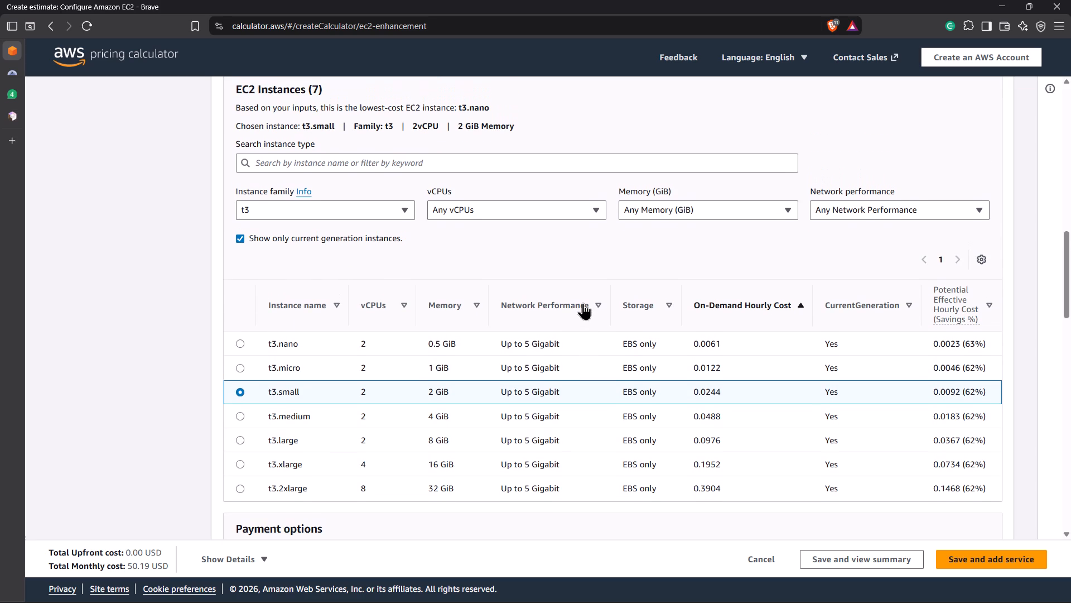
left_click(774, 213)
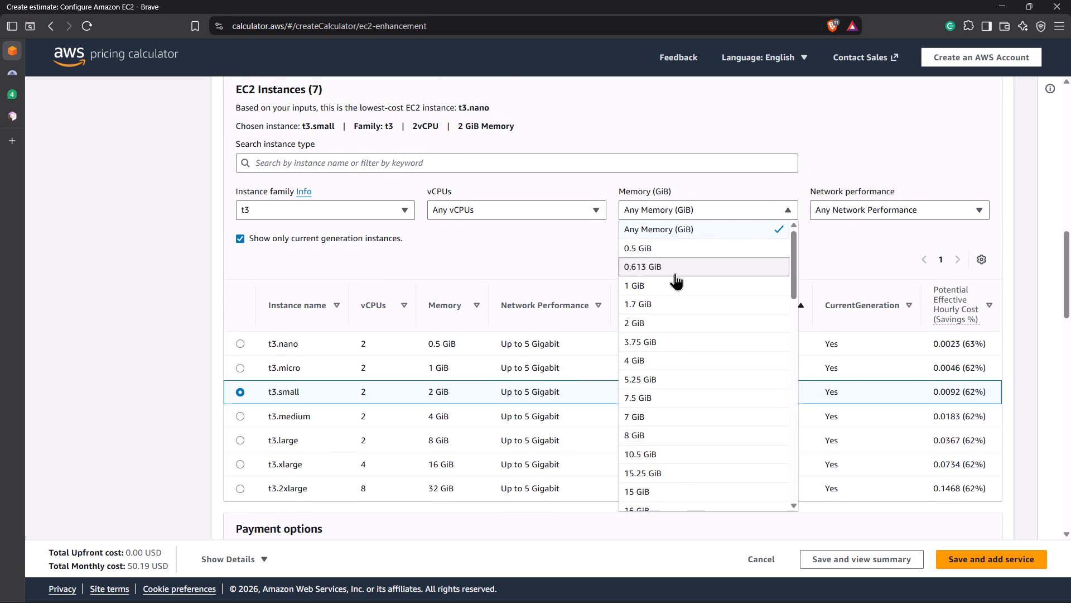
left_click(577, 258)
left_click(592, 208)
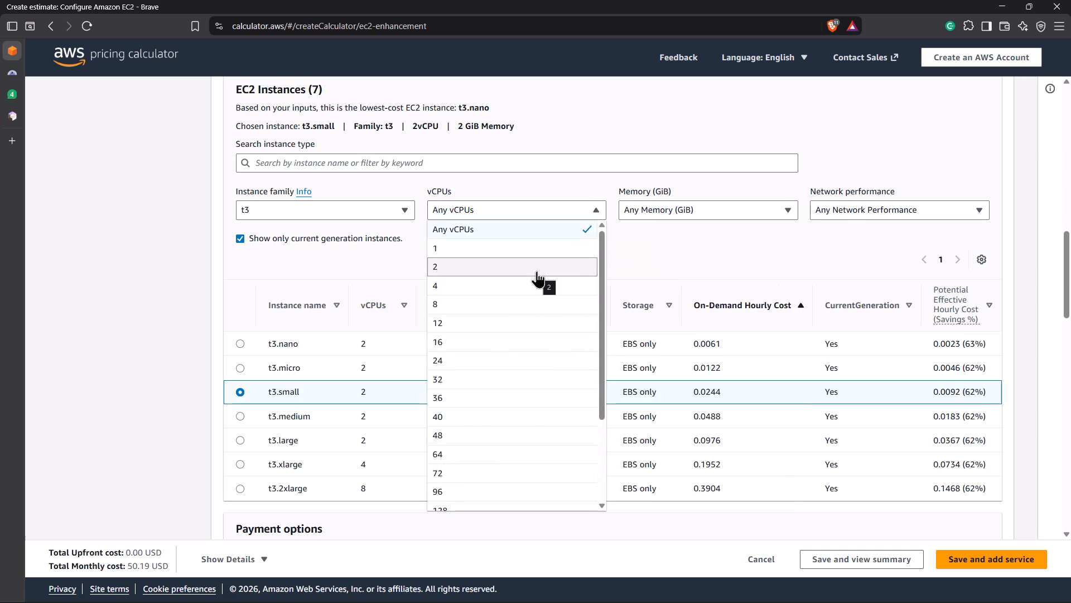
scroll(537, 271, "down", 5)
scroll(537, 271, "up", 1)
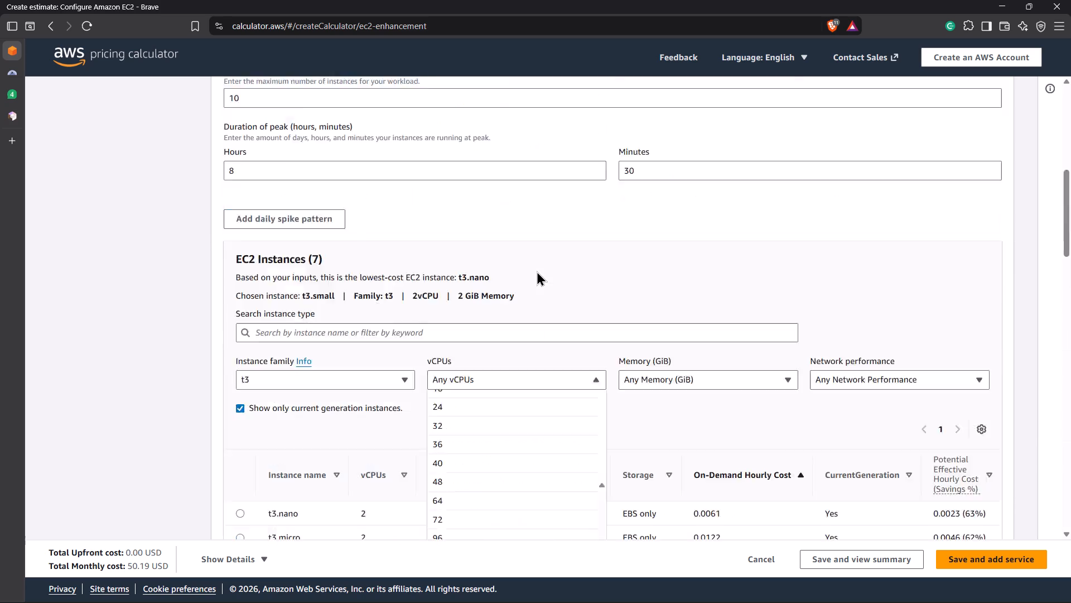
scroll(552, 240, "down", 7)
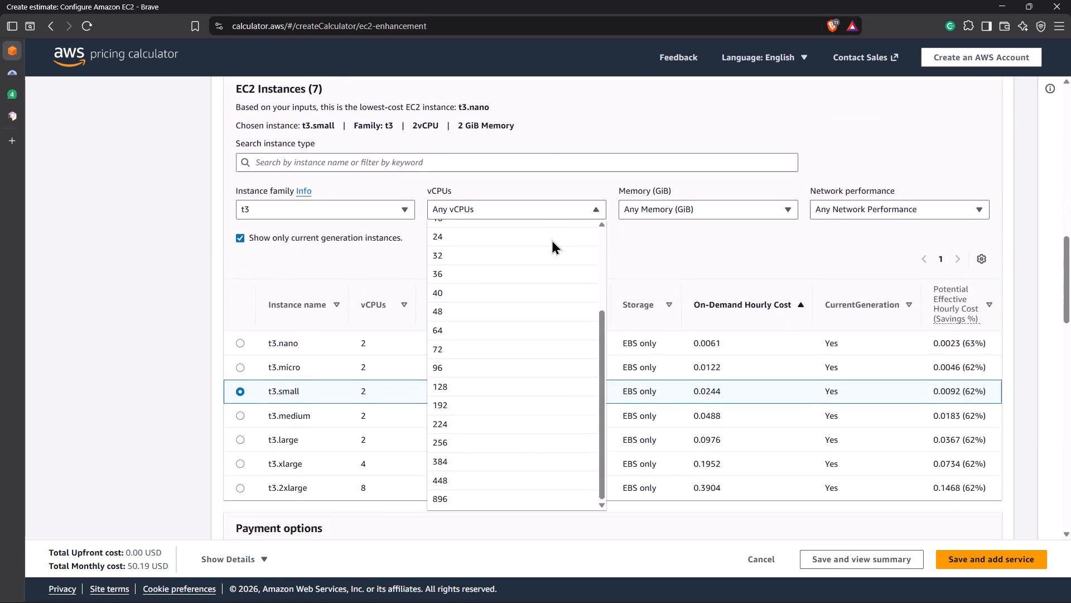
scroll(552, 240, "down", 1)
left_click(653, 143)
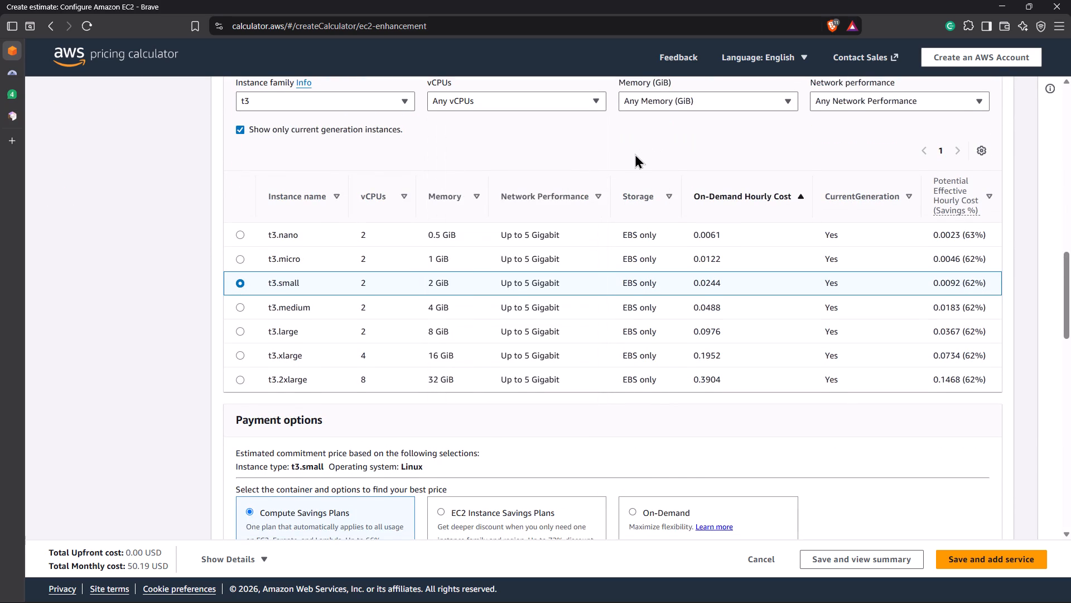
scroll(634, 151, "up", 1)
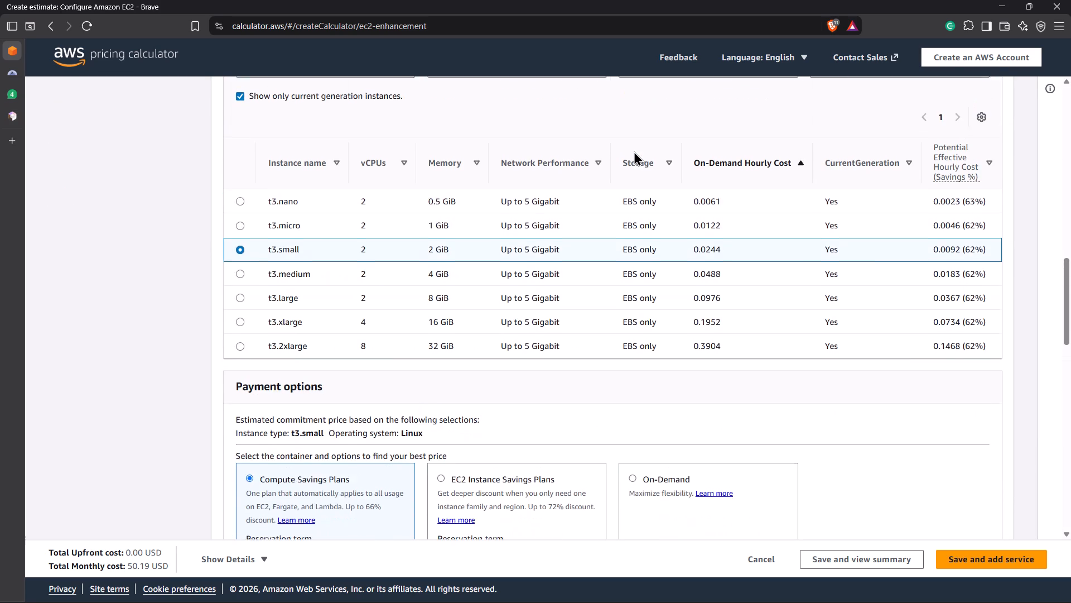
scroll(634, 151, "up", 1)
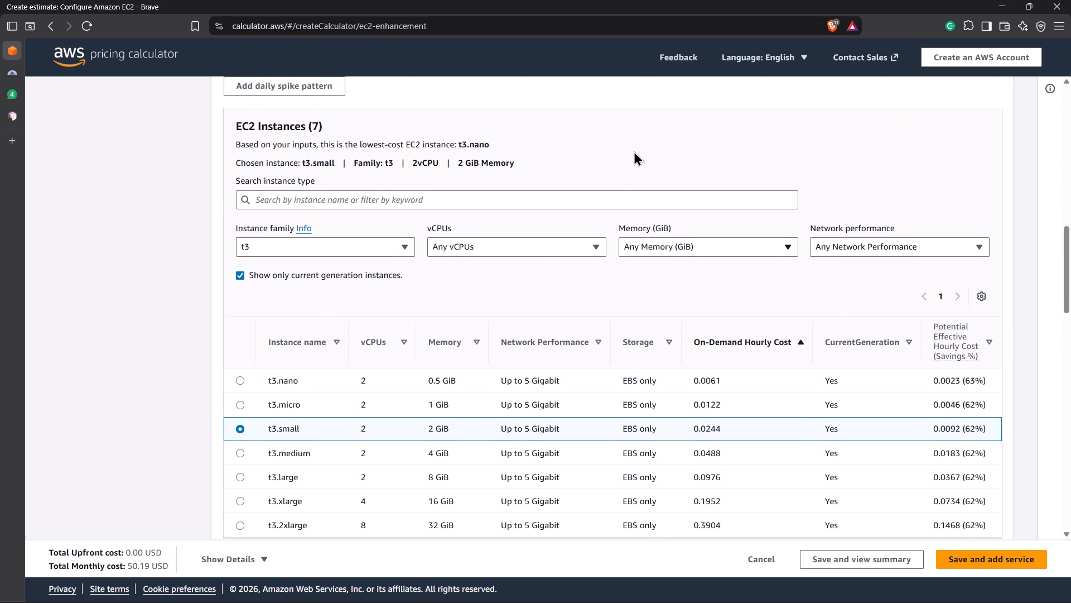
scroll(634, 151, "up", 1)
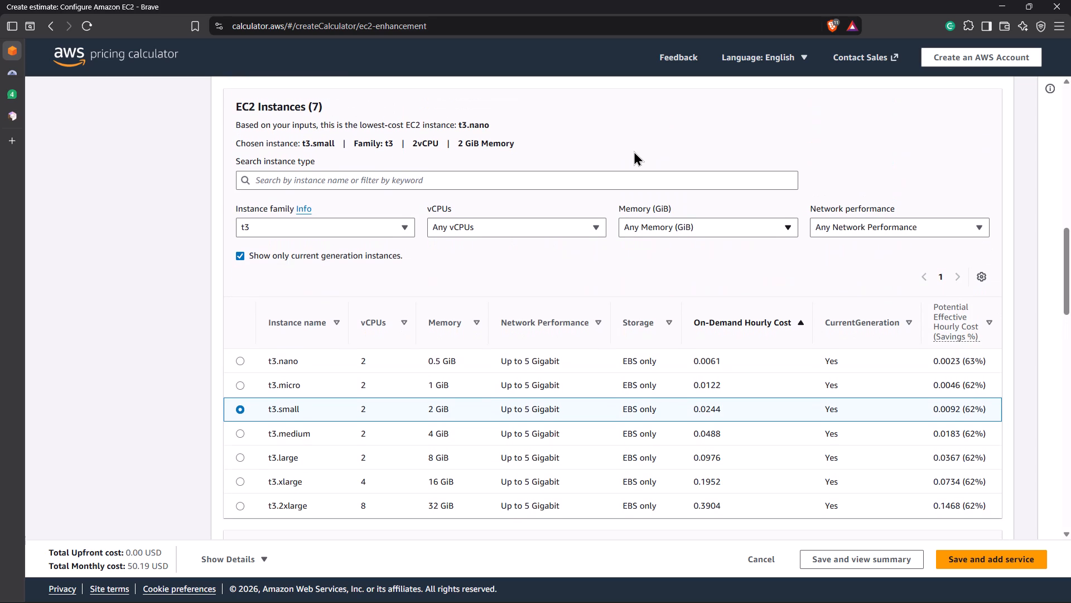
scroll(634, 151, "up", 1)
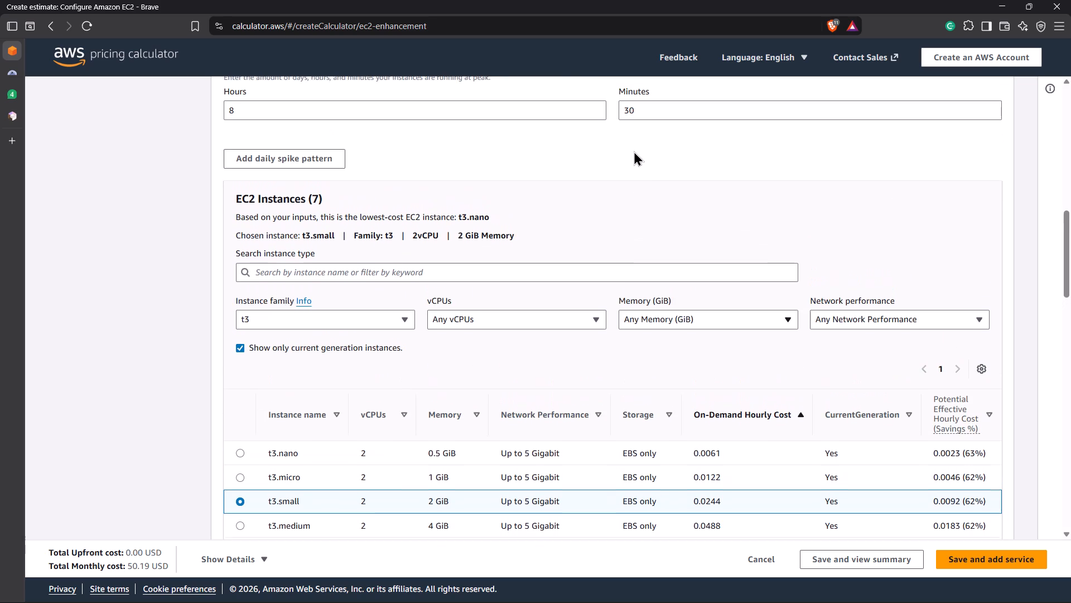
scroll(634, 151, "up", 1)
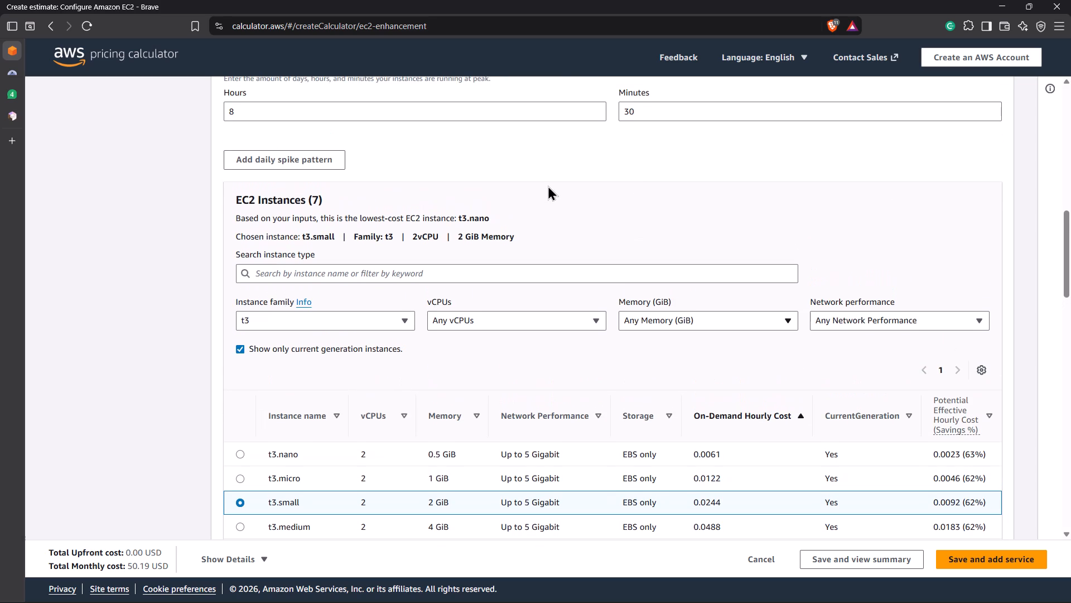
left_click(958, 319)
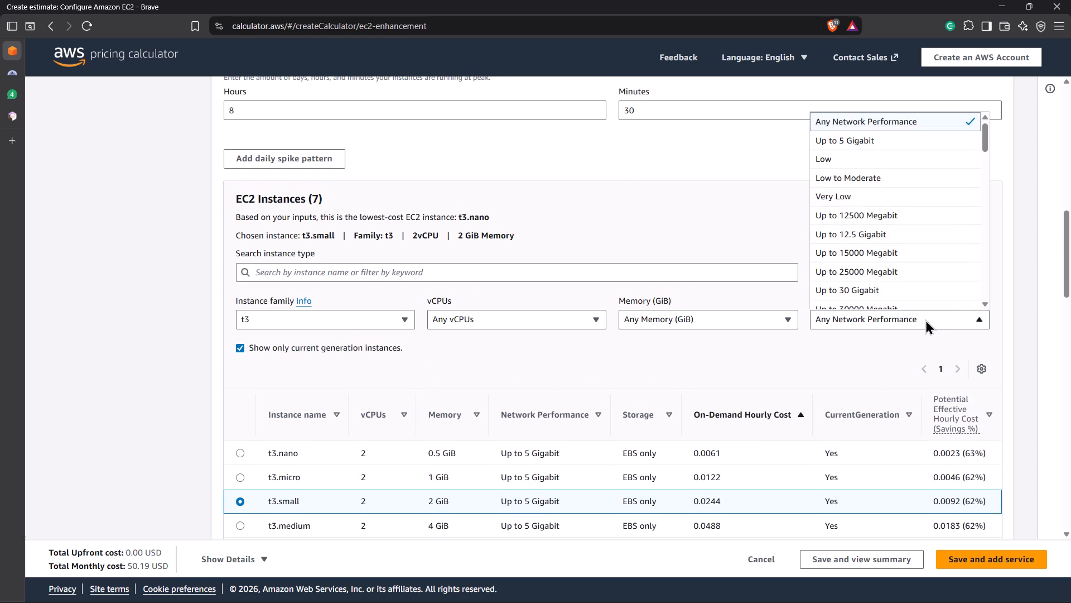
left_click(855, 351)
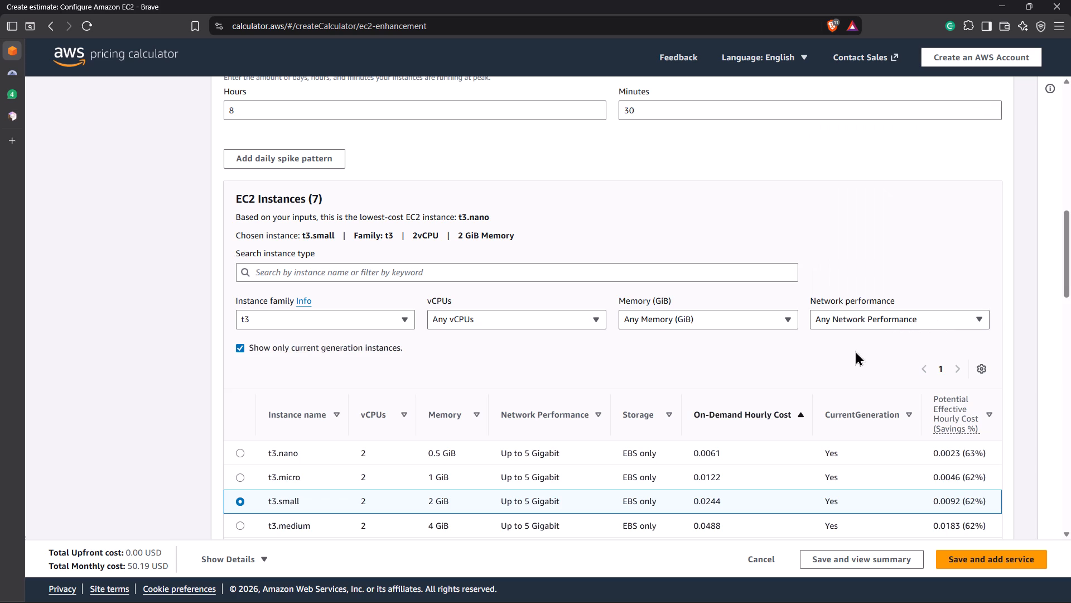
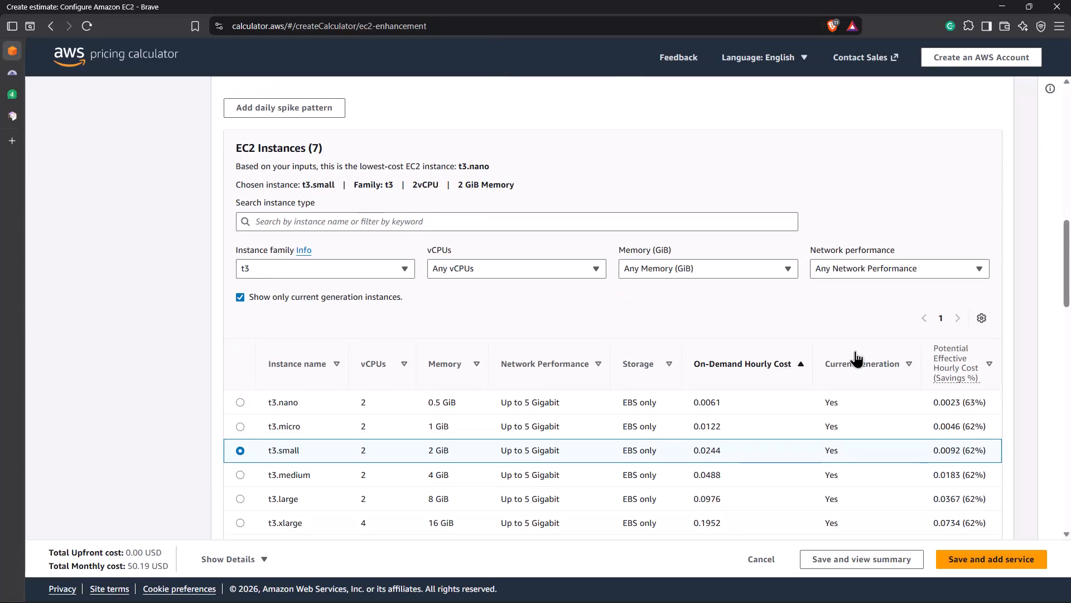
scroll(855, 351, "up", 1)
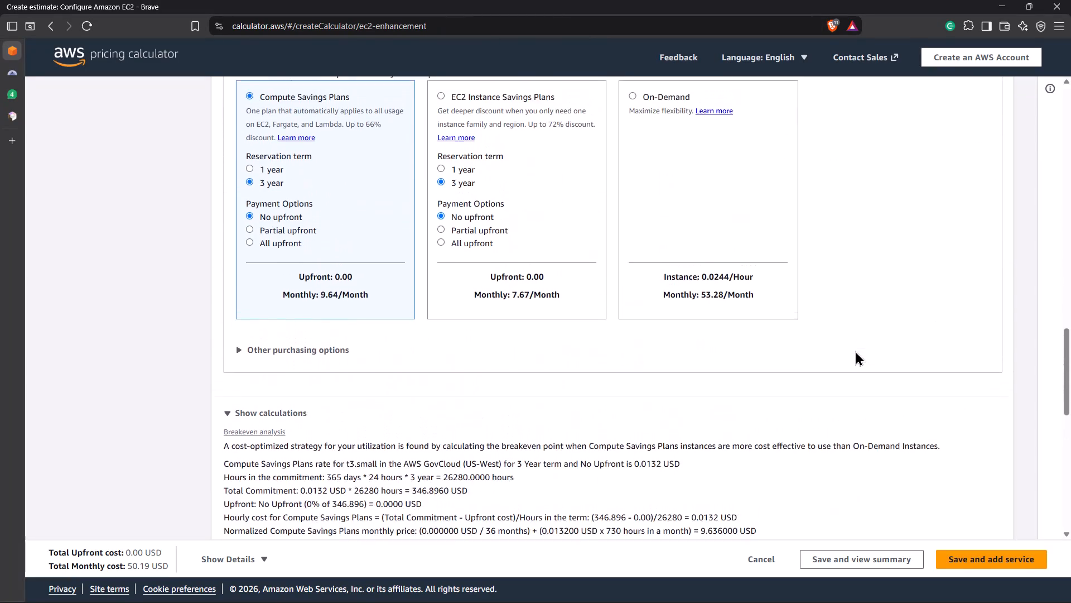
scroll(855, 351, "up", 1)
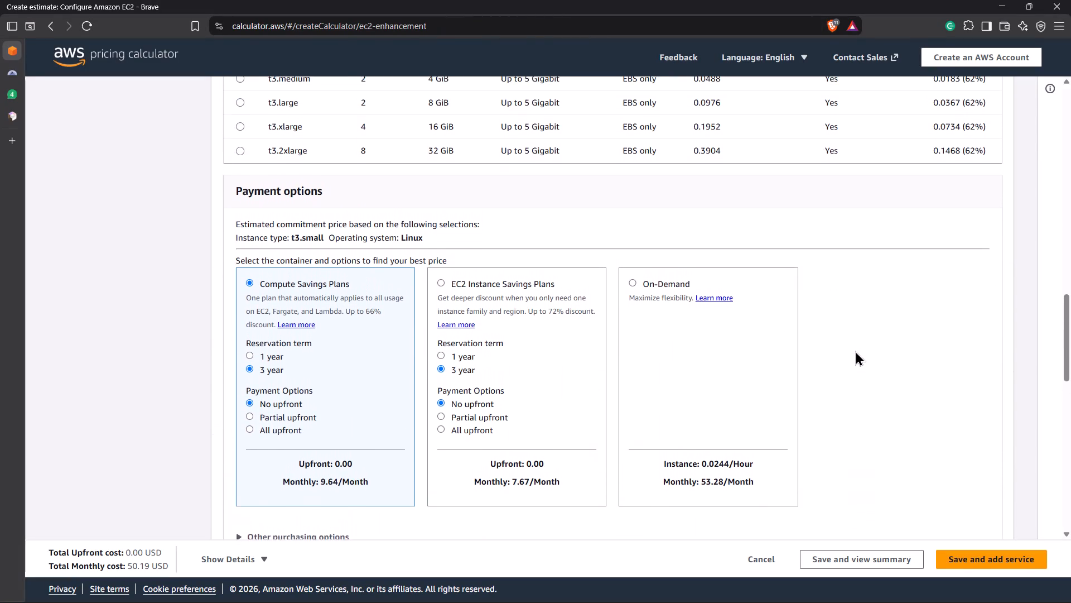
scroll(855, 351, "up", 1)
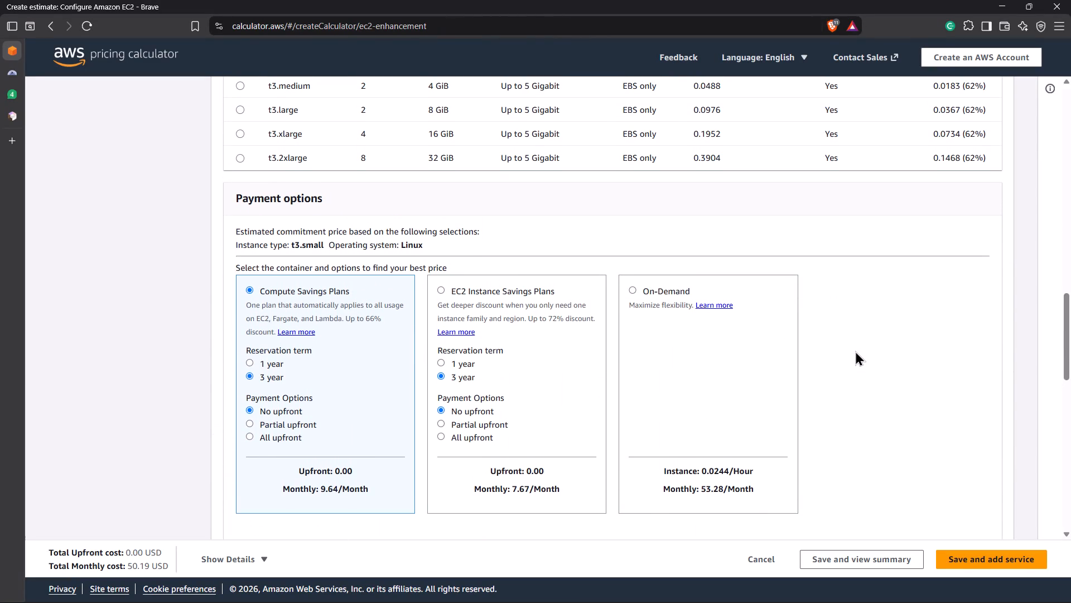
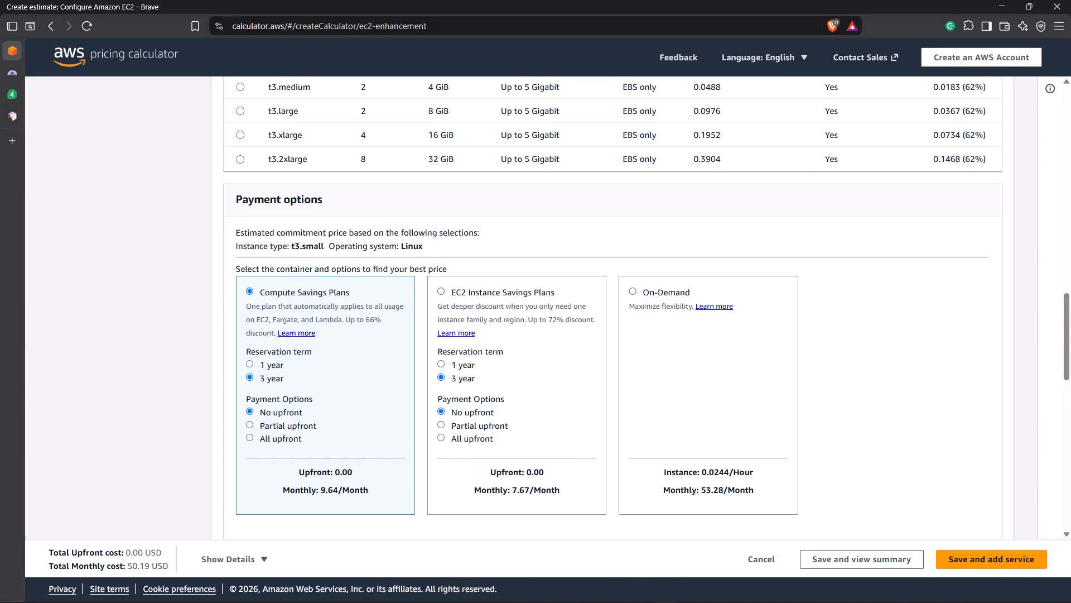
Review the t3 instance list, the chosen t3.small specifications and the payment options in the EC2 estimate.
scroll(490, 196, "up", 3)
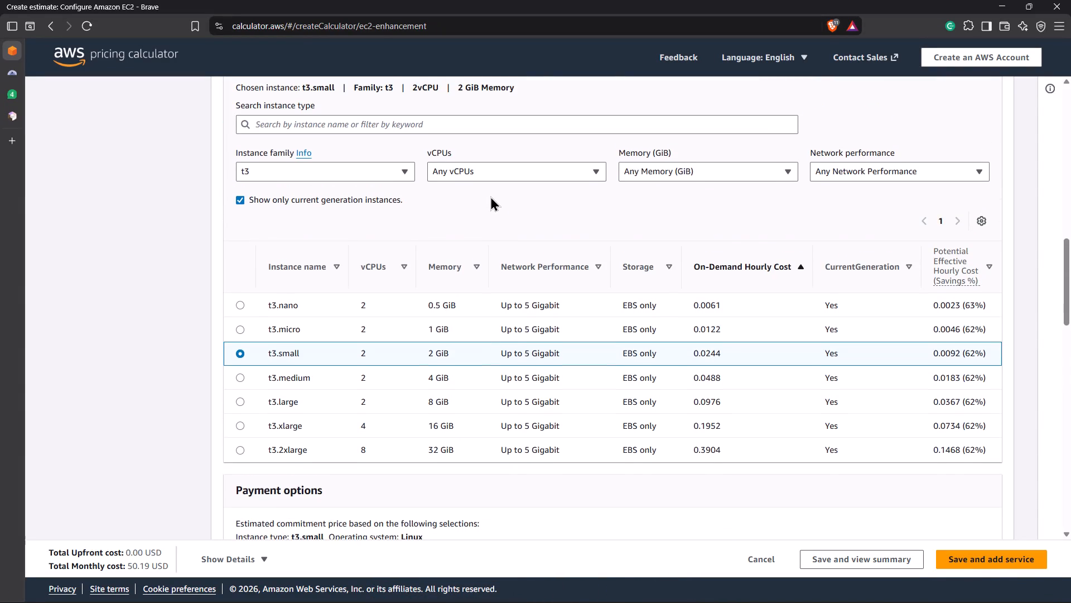
scroll(490, 196, "up", 5)
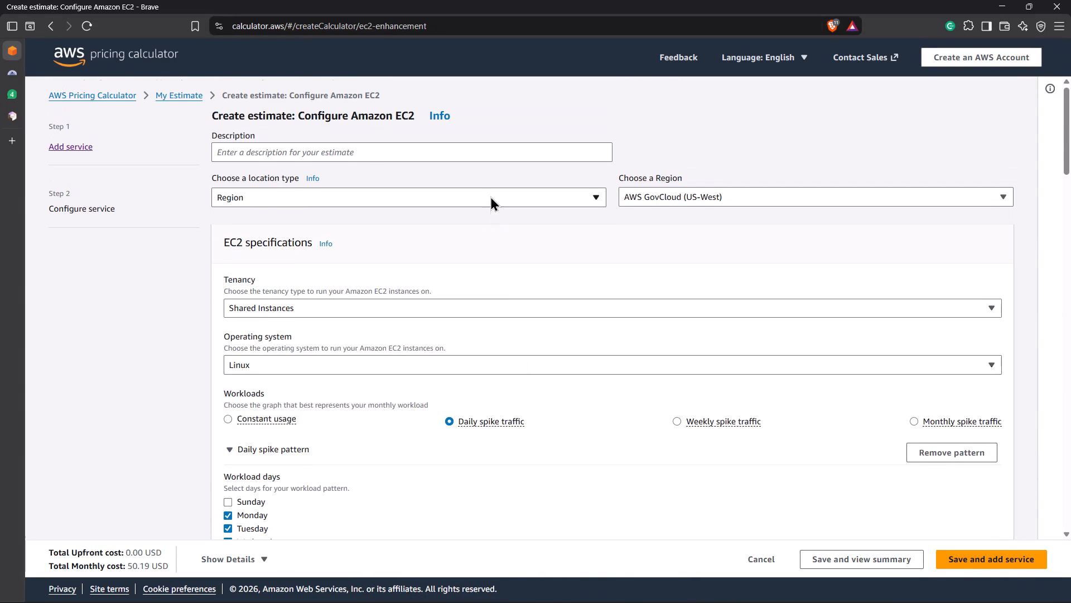
scroll(490, 196, "down", 4)
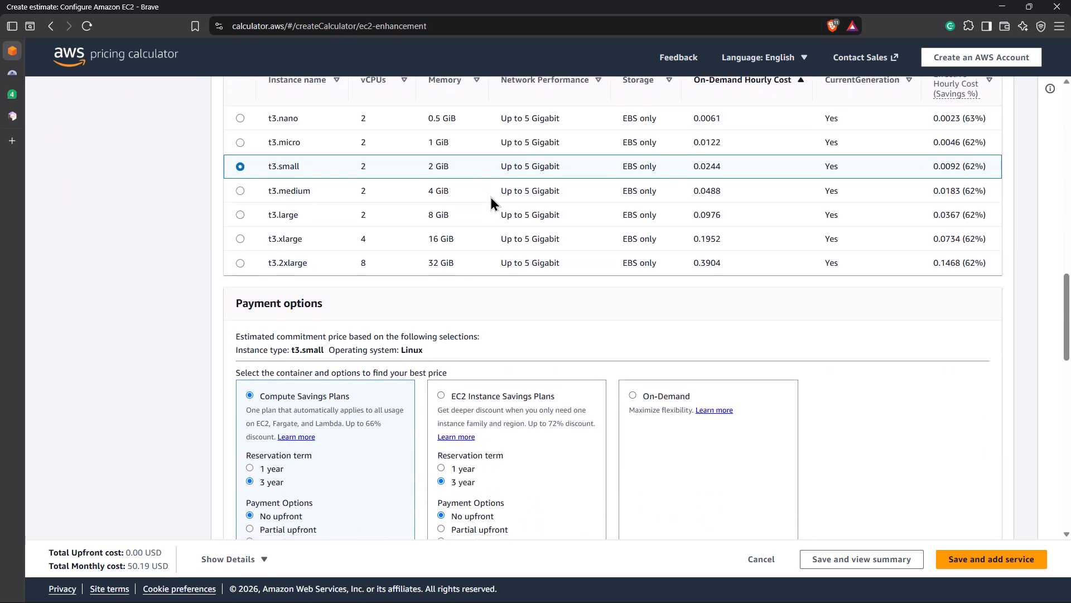
scroll(490, 196, "down", 4)
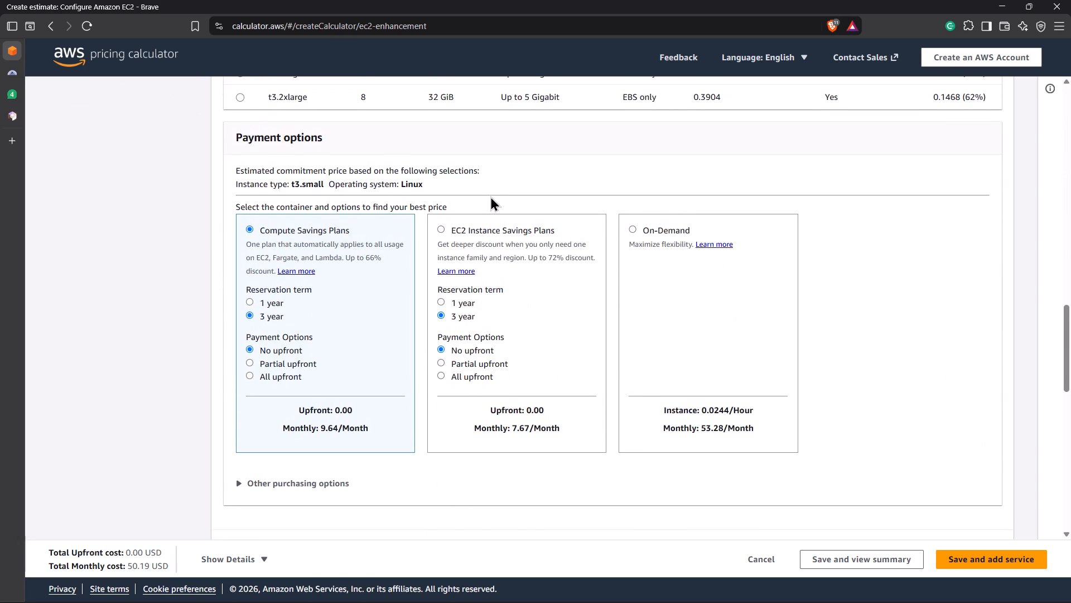
scroll(490, 196, "right", 1)
scroll(490, 196, "up", 2)
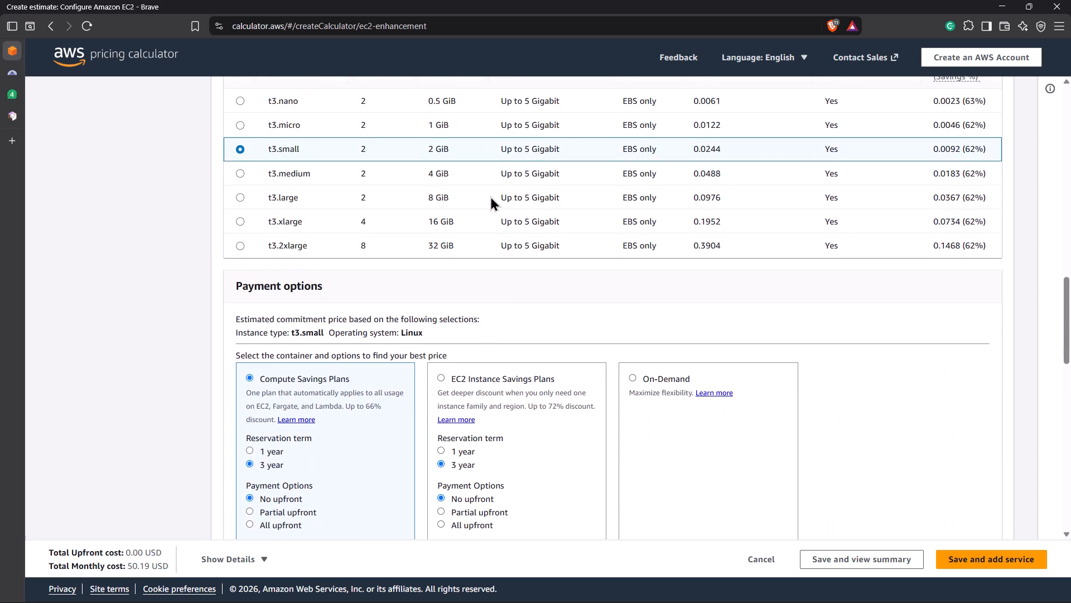
scroll(490, 196, "up", 4)
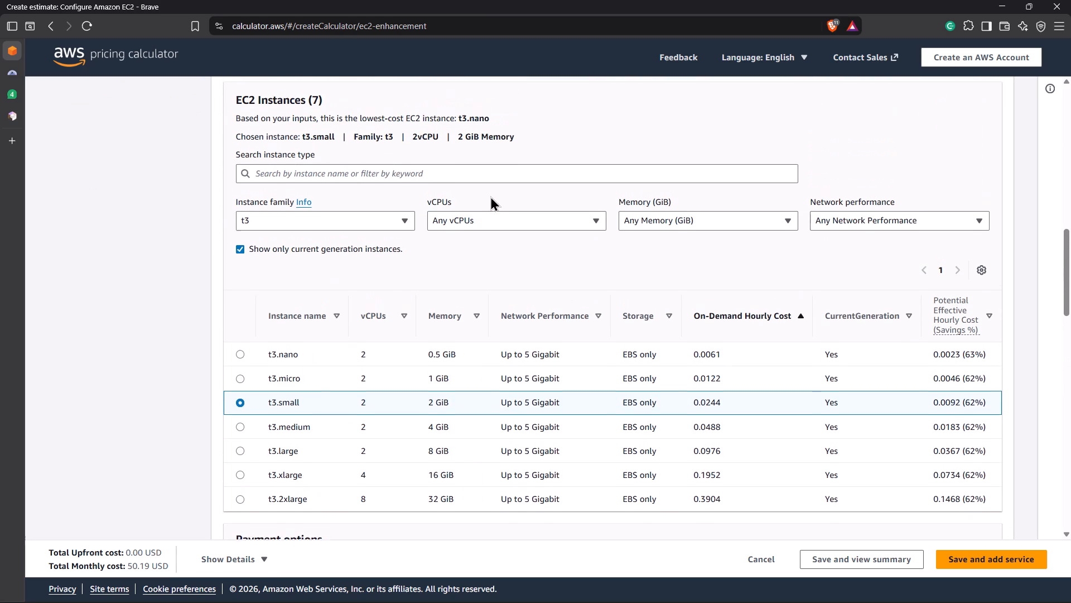
scroll(490, 196, "up", 2)
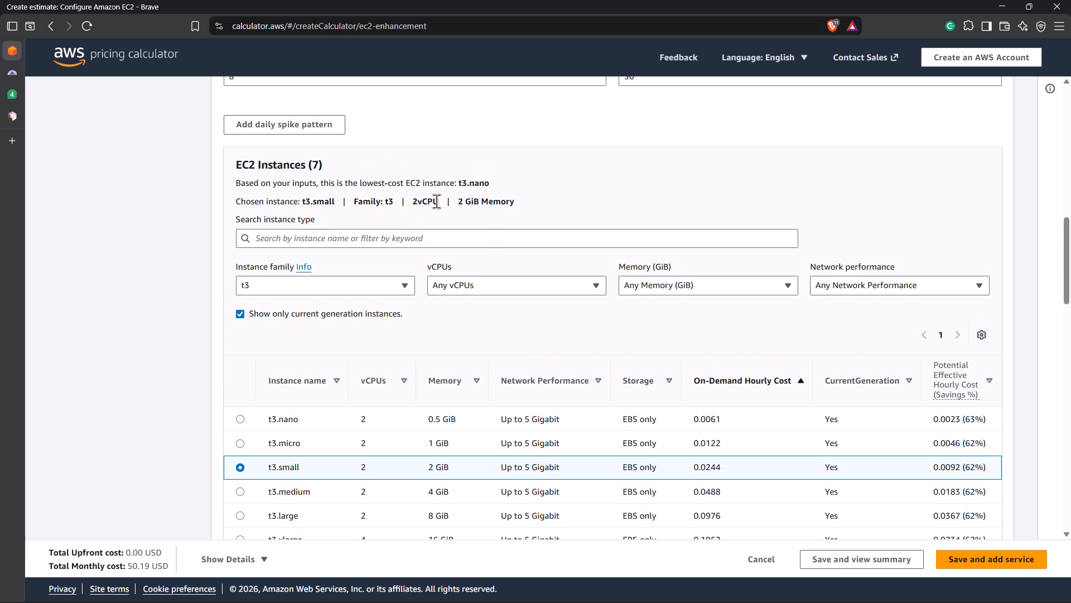
left_click_drag(444, 202, 414, 198)
left_click(595, 176)
Examine the daily spike workload settings, payment options and cost calculations across the EC2 configuration page.
scroll(595, 176, "up", 1)
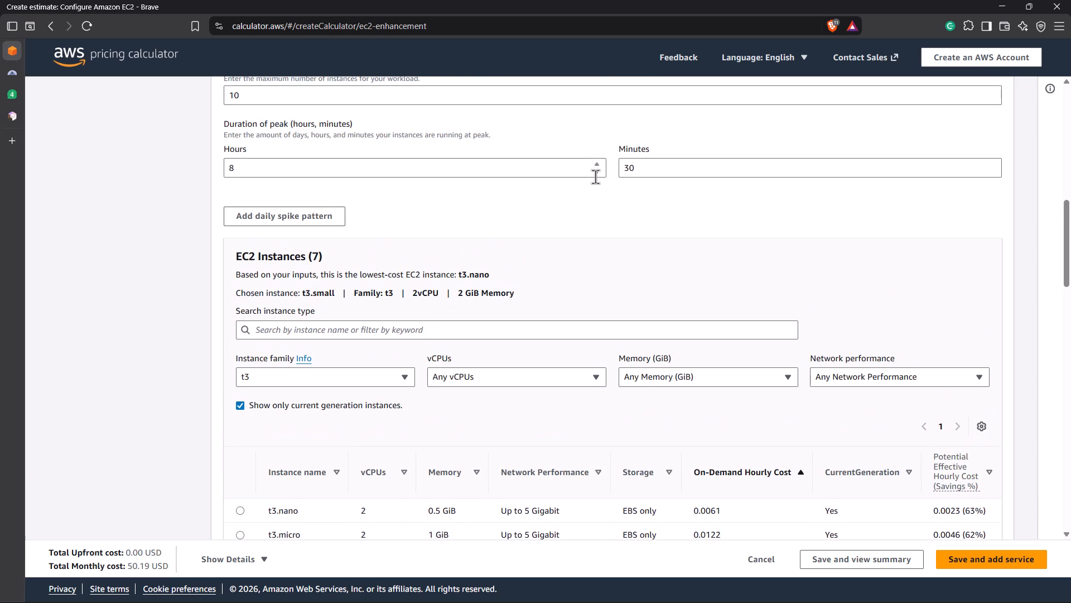
scroll(595, 176, "up", 7)
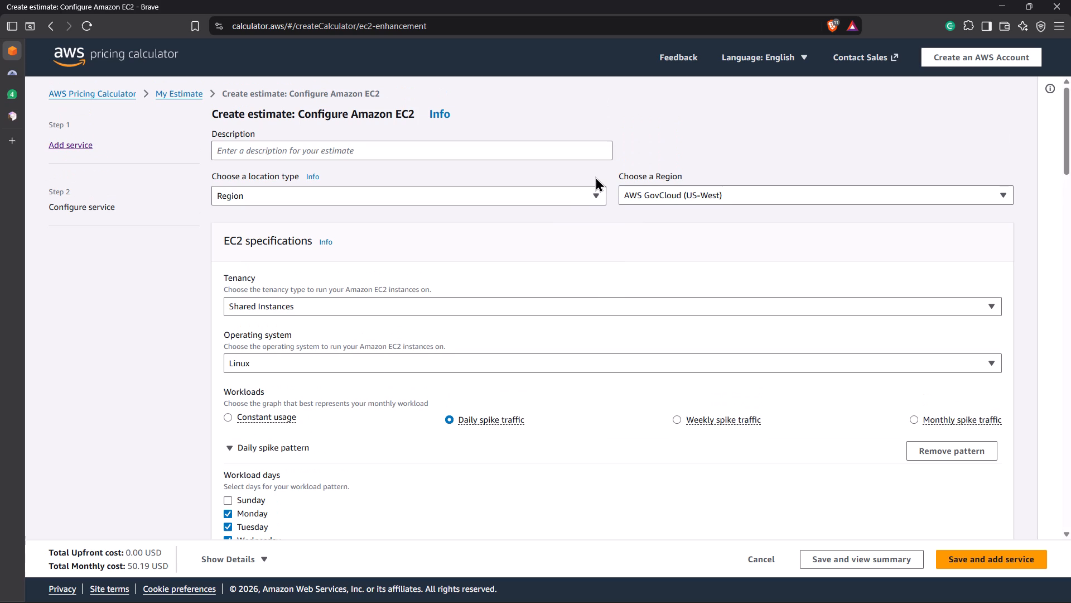
scroll(595, 176, "down", 4)
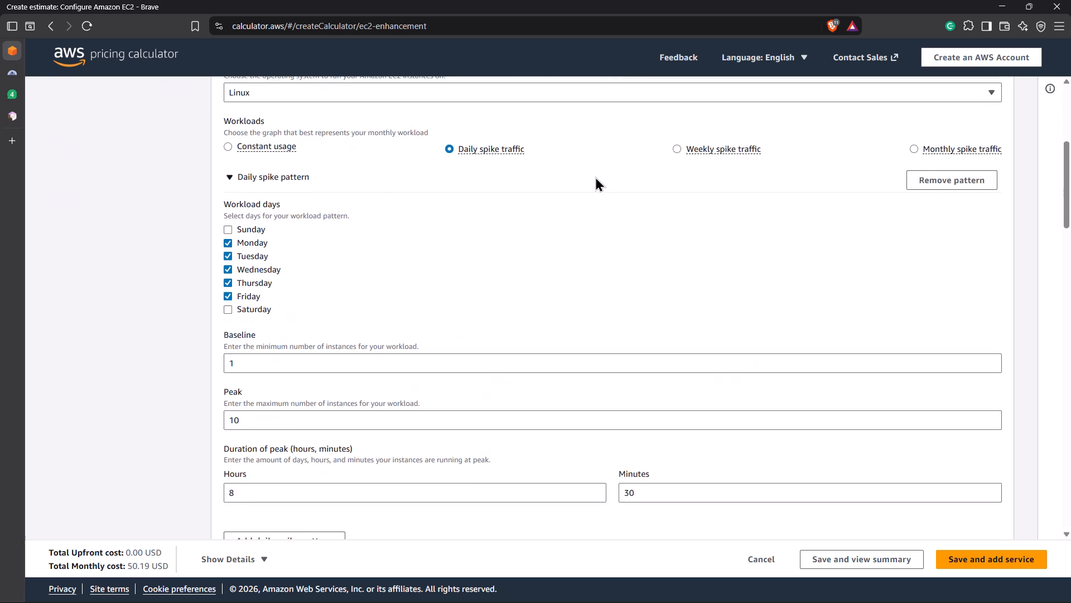
scroll(595, 176, "down", 4)
scroll(595, 176, "up", 1)
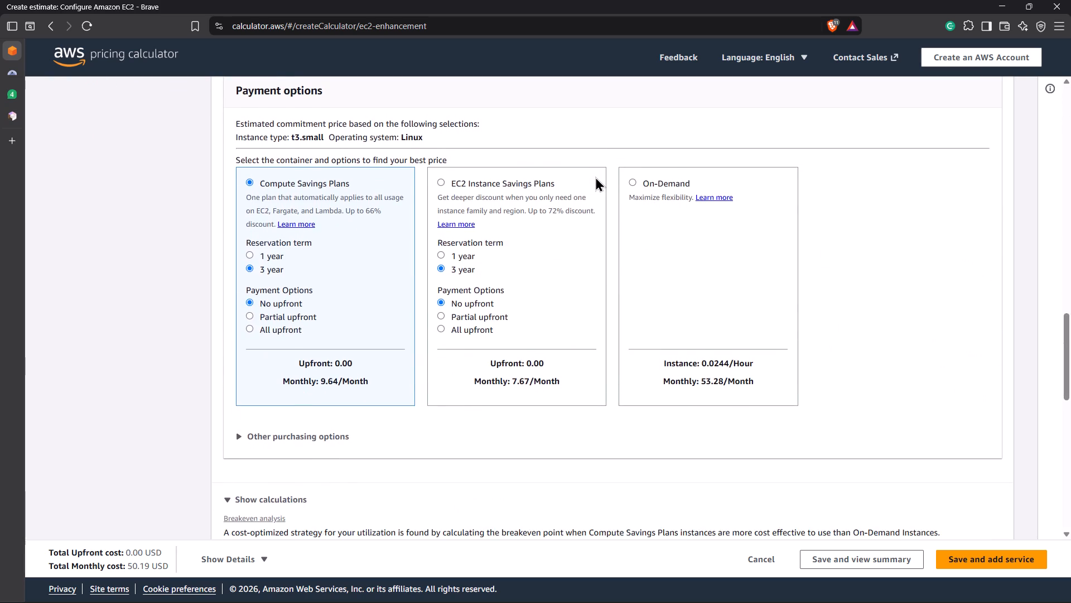
scroll(595, 176, "up", 4)
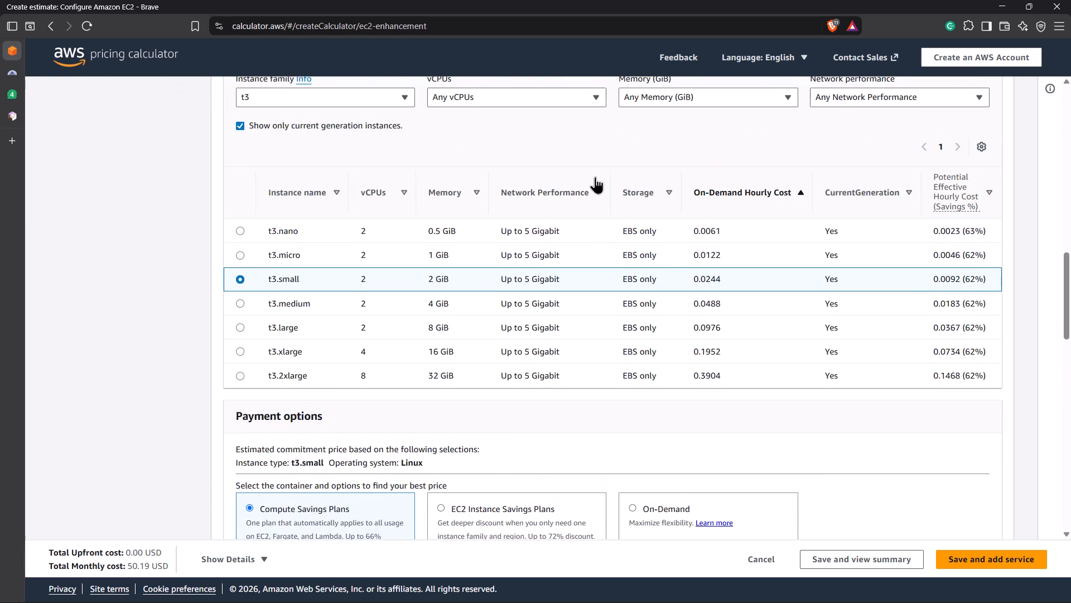
scroll(595, 176, "down", 5)
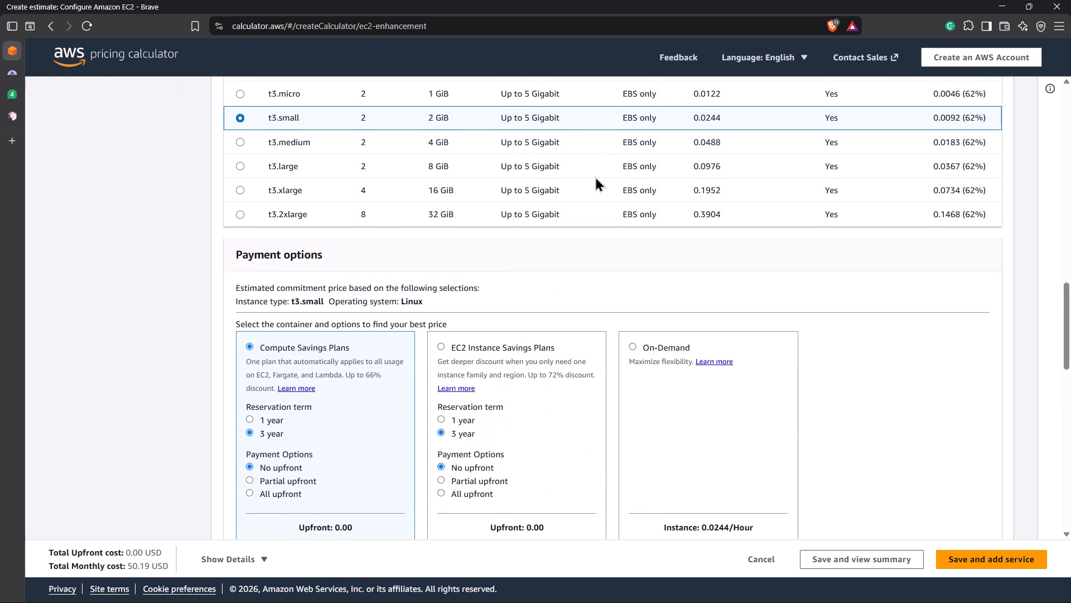
scroll(595, 176, "down", 3)
scroll(595, 176, "up", 1)
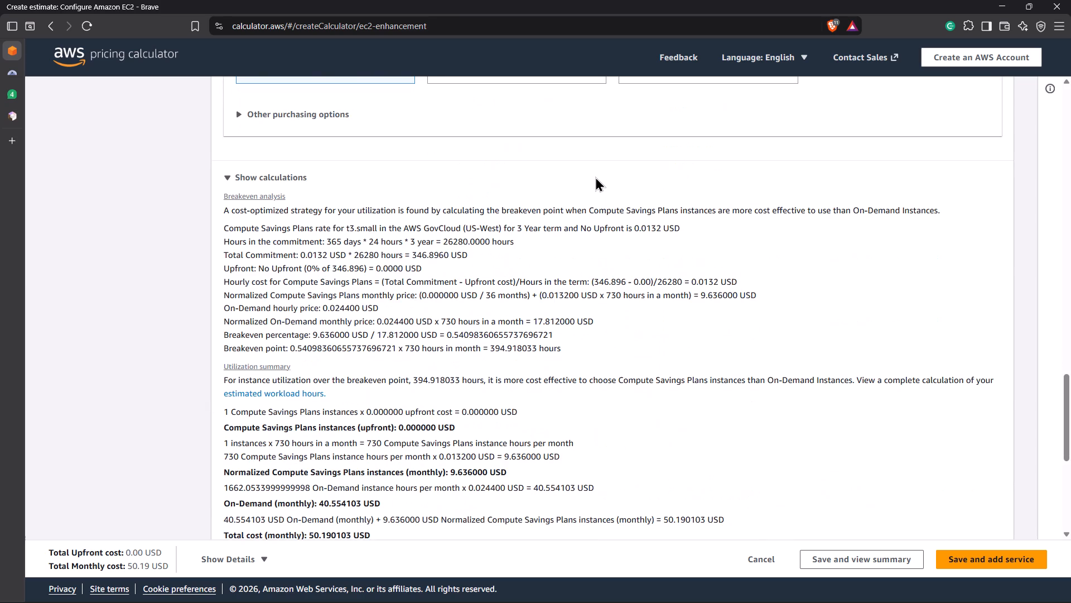
scroll(595, 176, "up", 4)
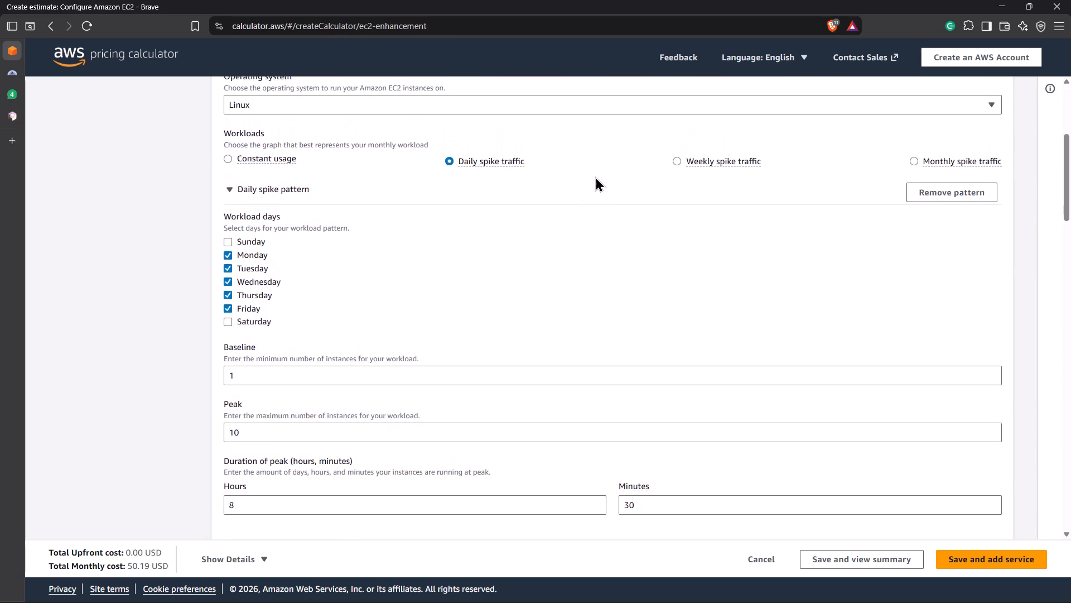
scroll(595, 176, "up", 3)
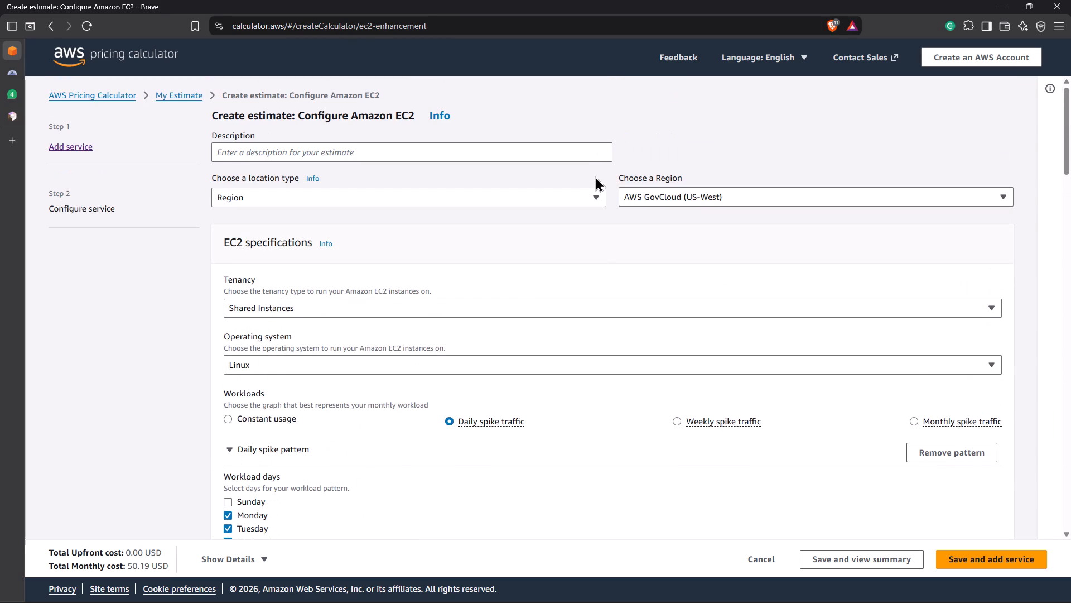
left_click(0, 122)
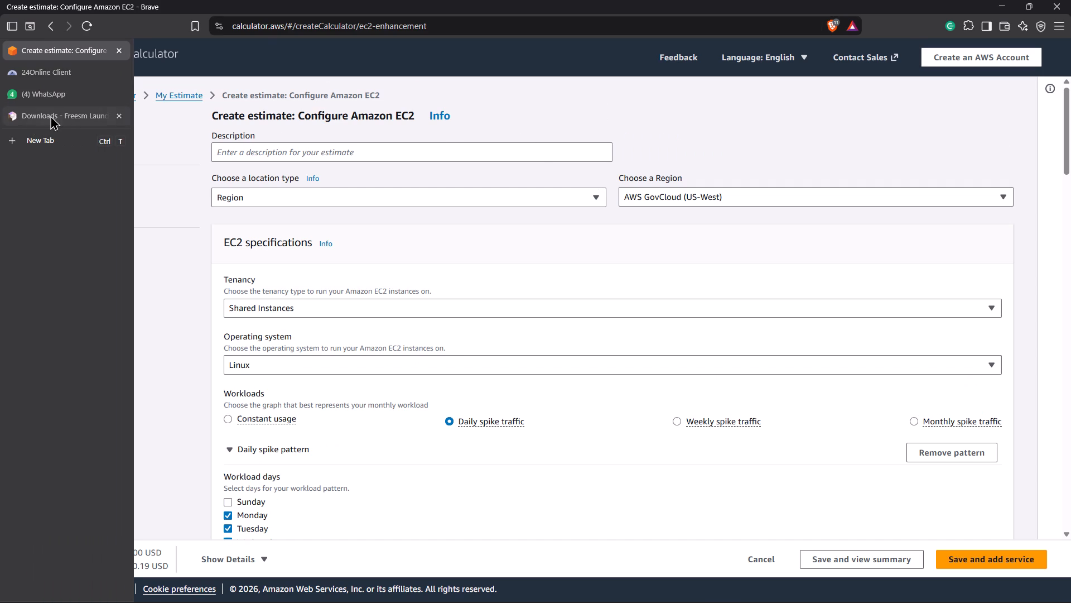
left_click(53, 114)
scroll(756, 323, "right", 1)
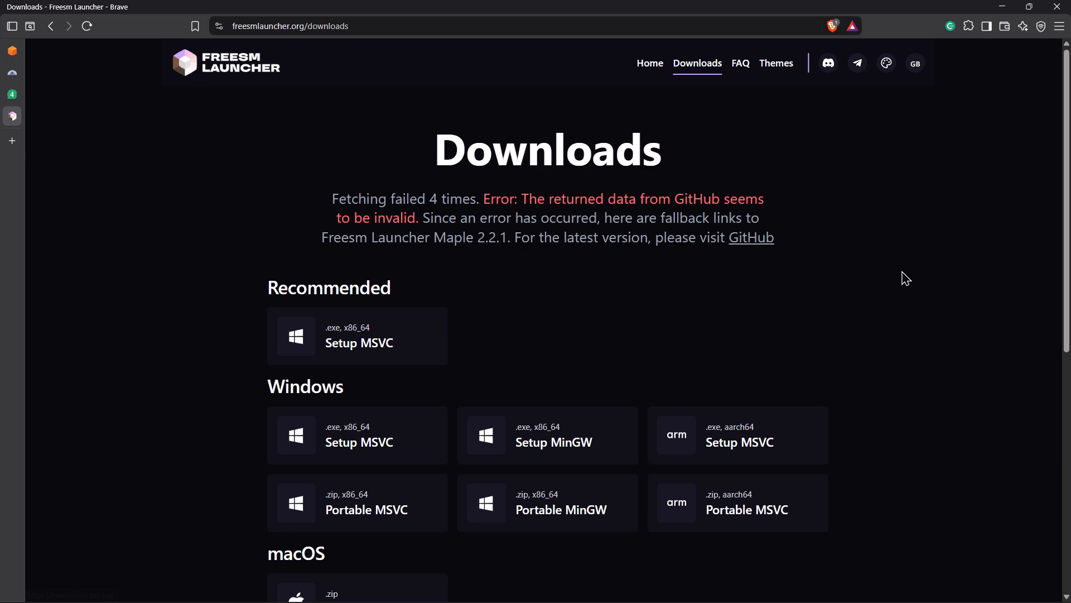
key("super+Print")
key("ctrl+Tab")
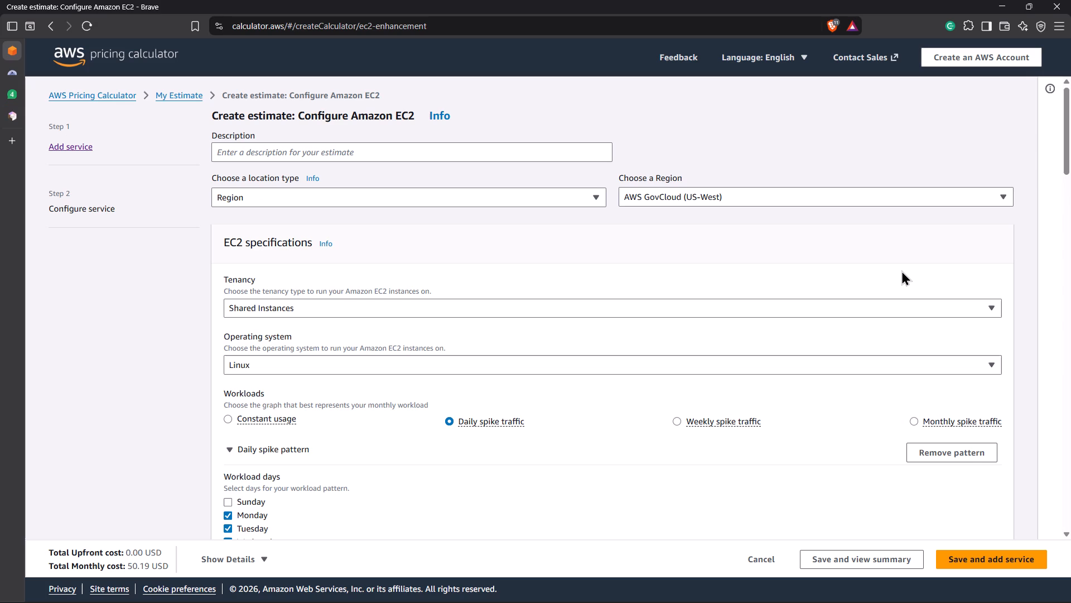
Open ChatGPT in a new browser tab.
key("ctrl+t")
type("chat")
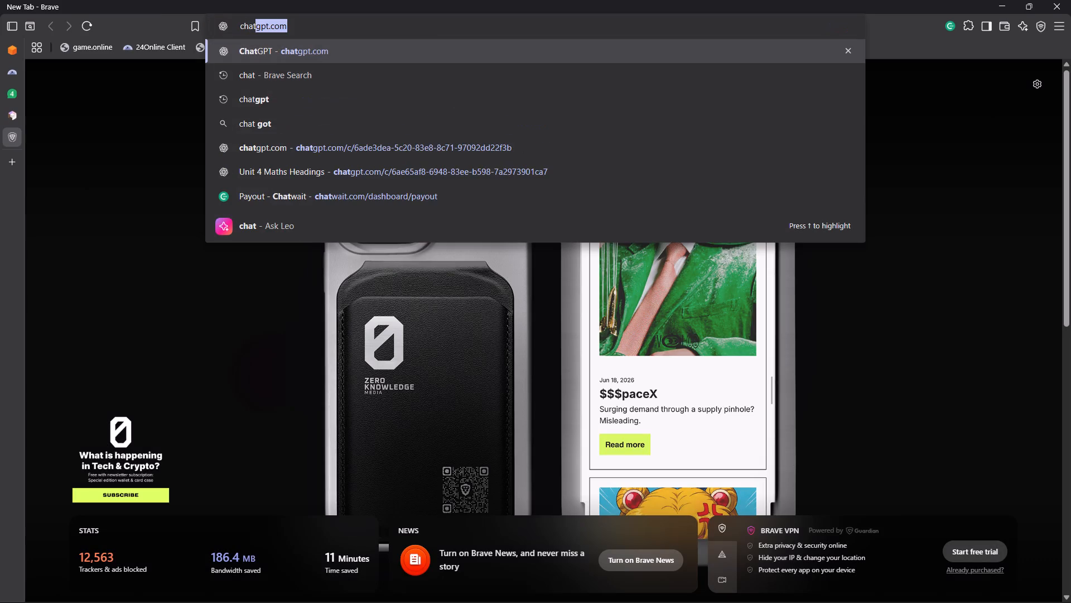
key("Return")
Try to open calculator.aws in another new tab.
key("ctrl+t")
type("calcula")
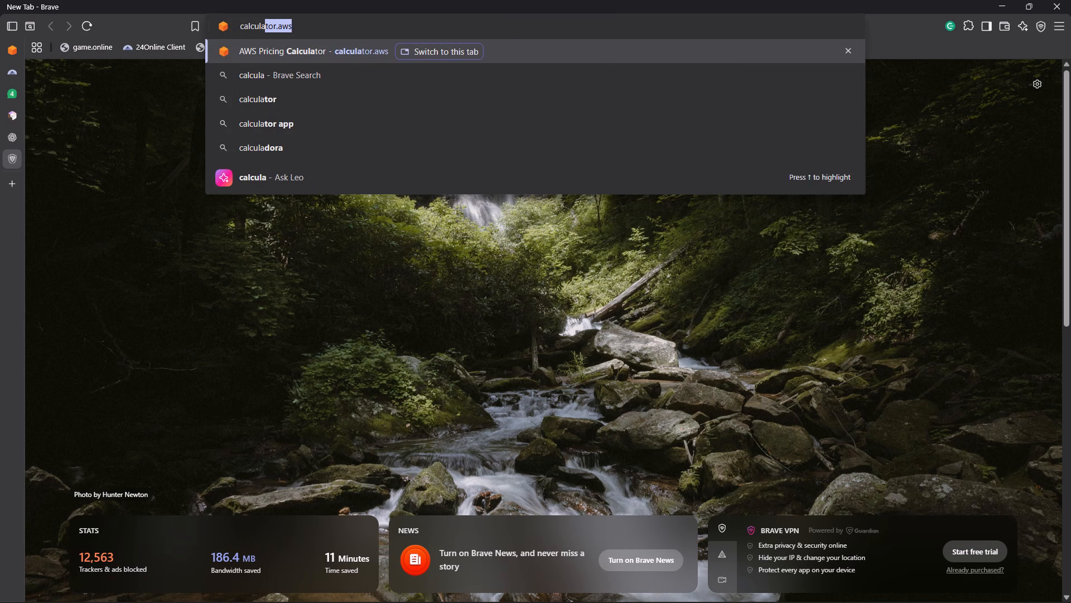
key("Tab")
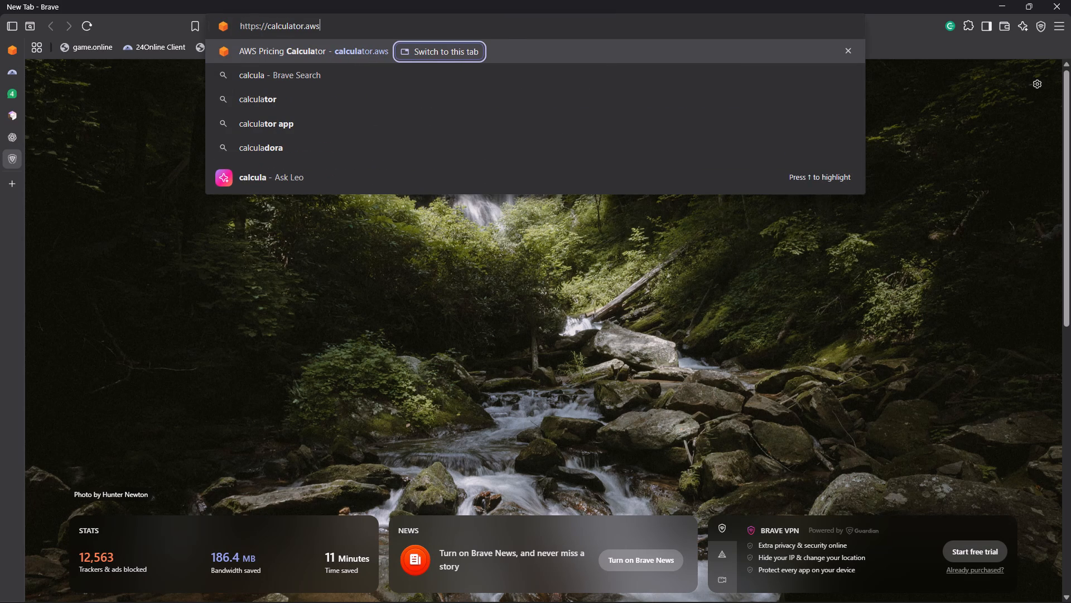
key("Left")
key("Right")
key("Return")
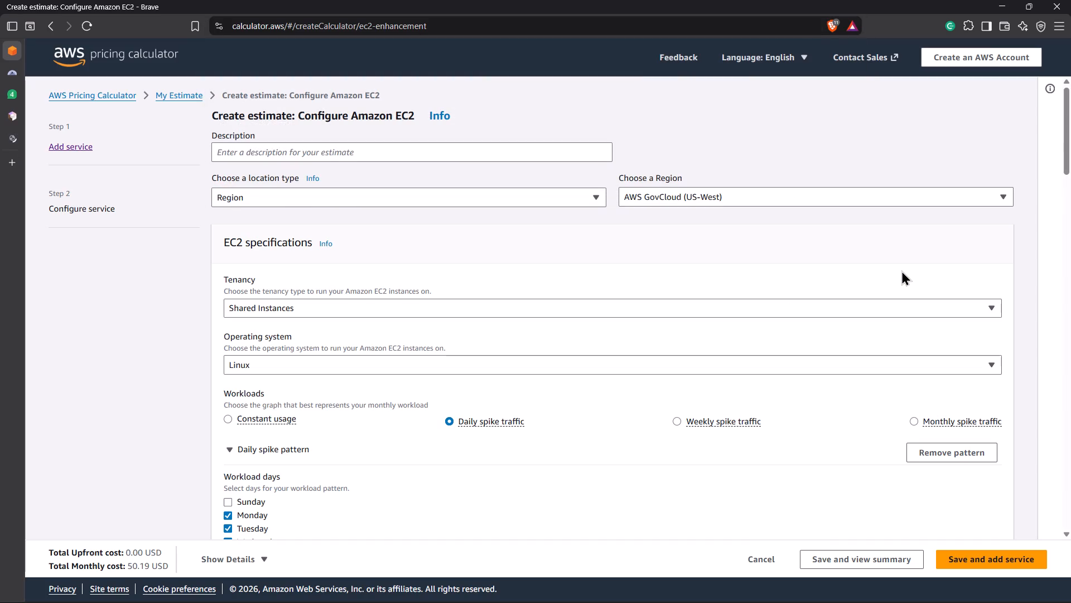
Load the AWS Pricing Calculator home page at calculator.aws in a separate new tab, keeping the existing estimate tab.
left_click(13, 160)
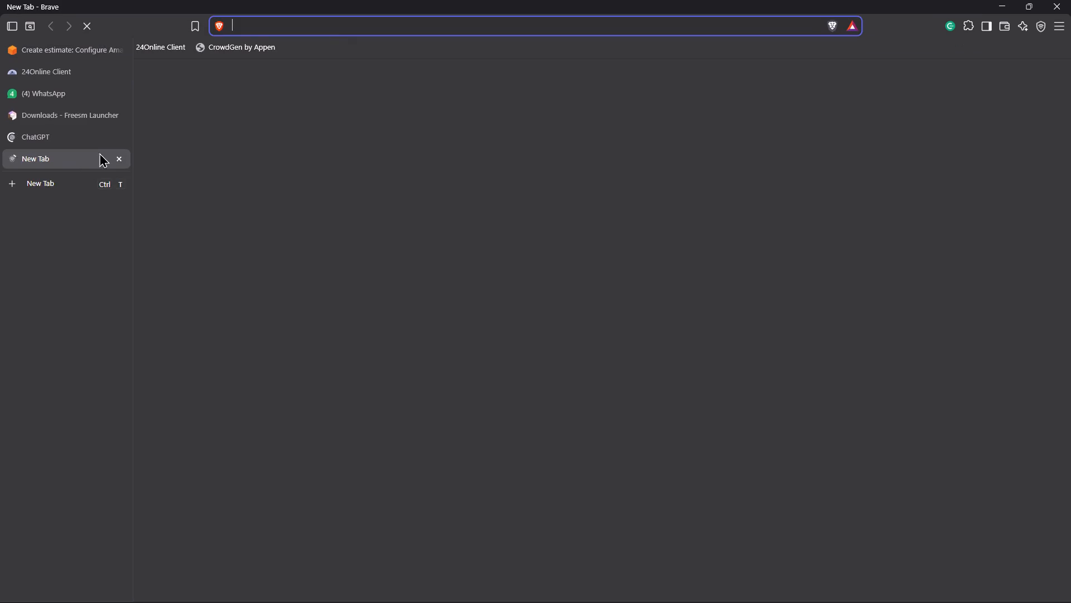
left_click(322, 30)
type("ca")
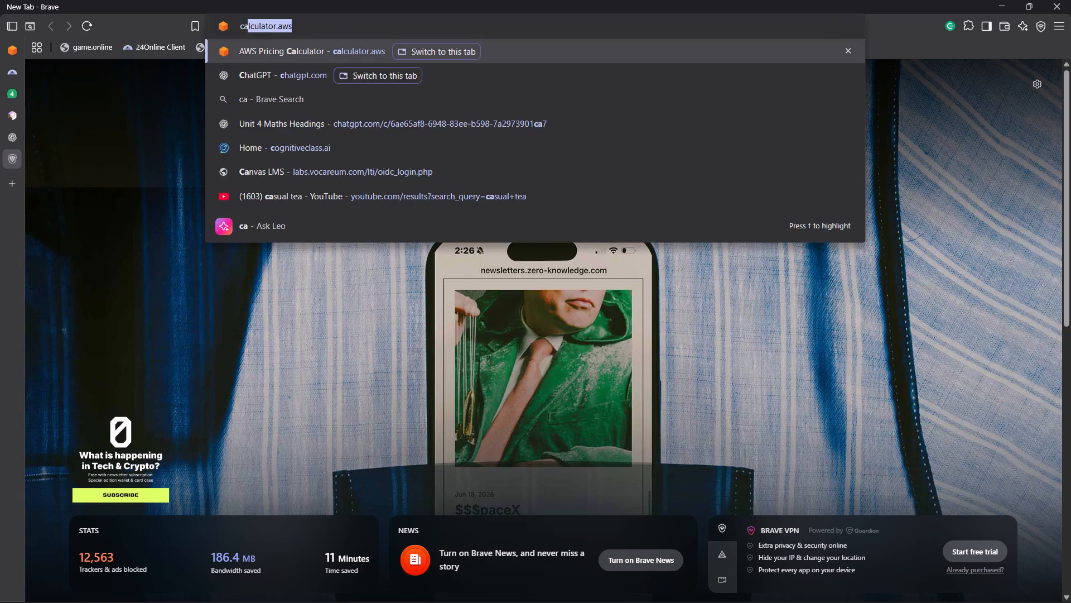
type("lcu")
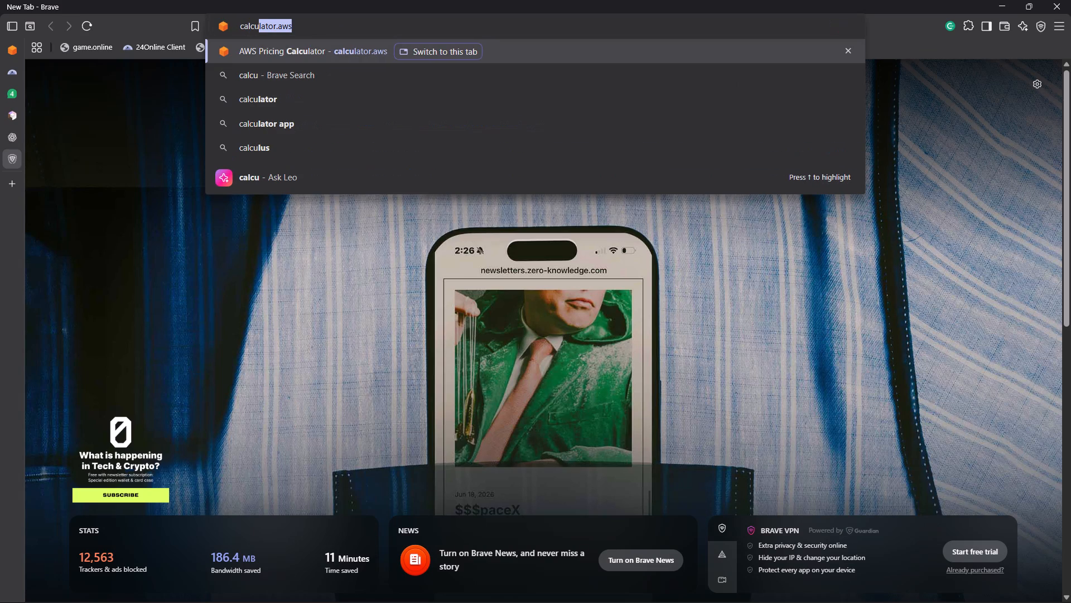
type("lato")
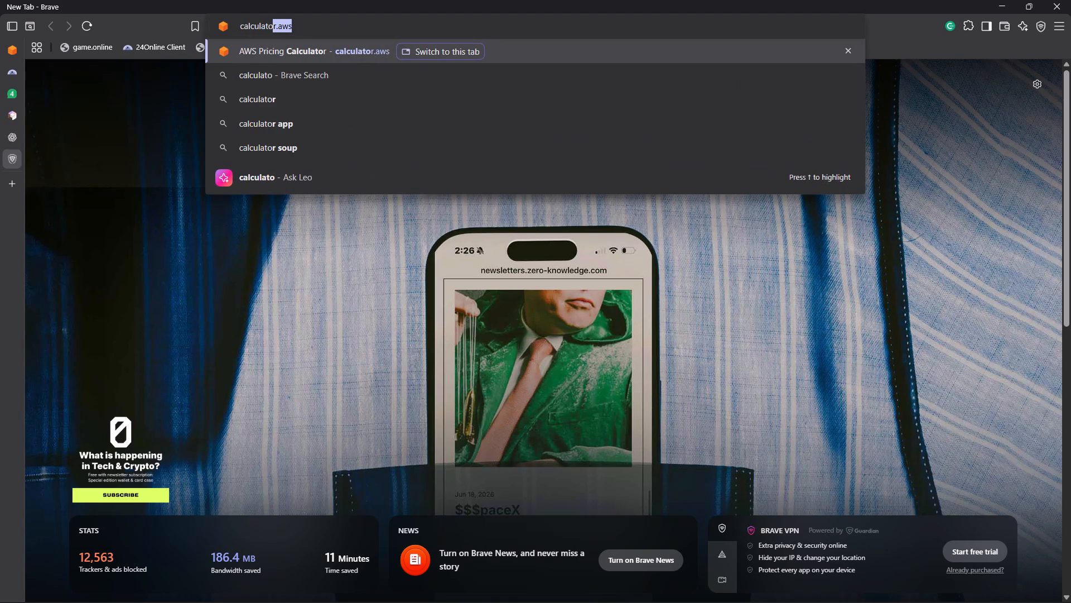
key("Tab")
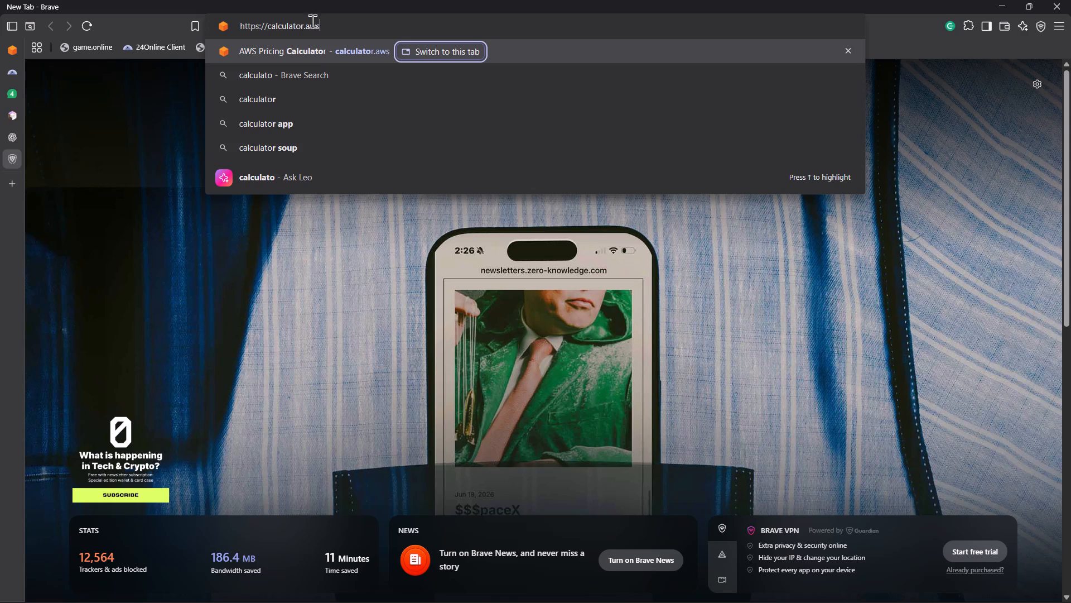
key("Tab")
key("Tab")
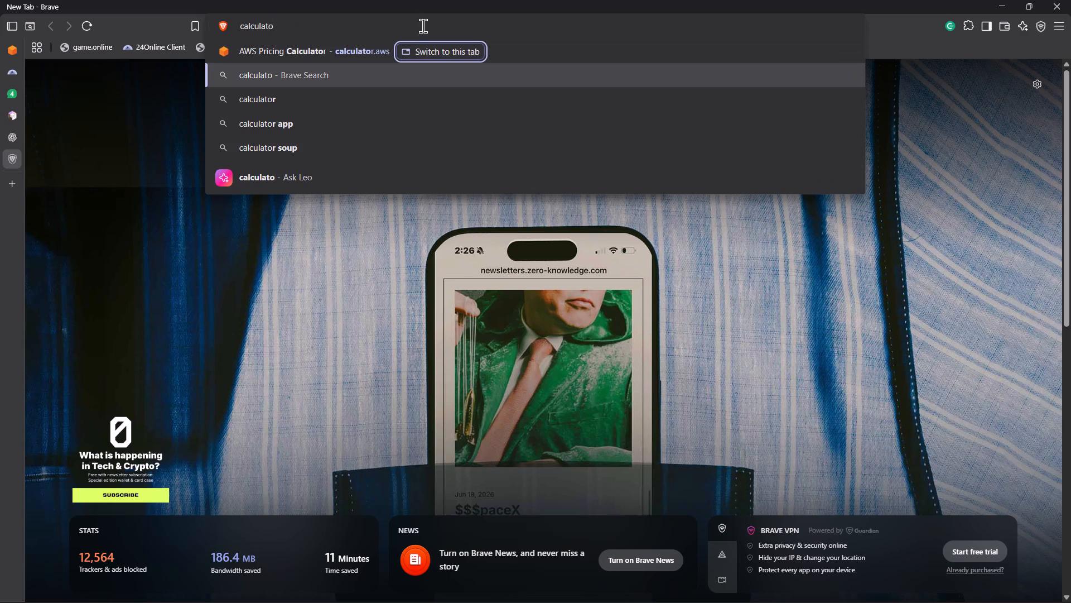
left_click(297, 28)
type("r.aws")
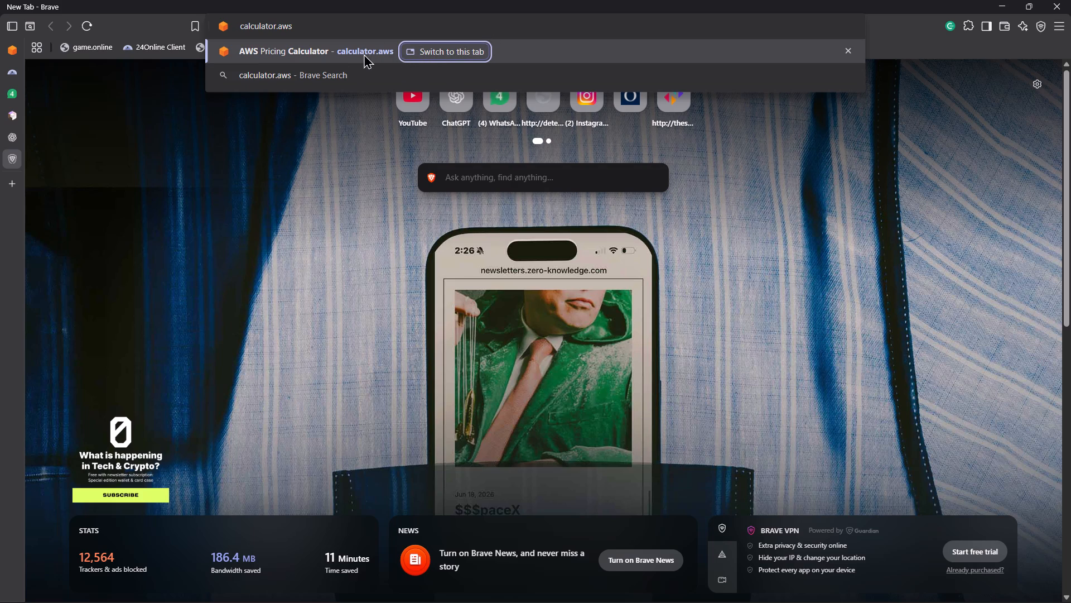
left_click(301, 54)
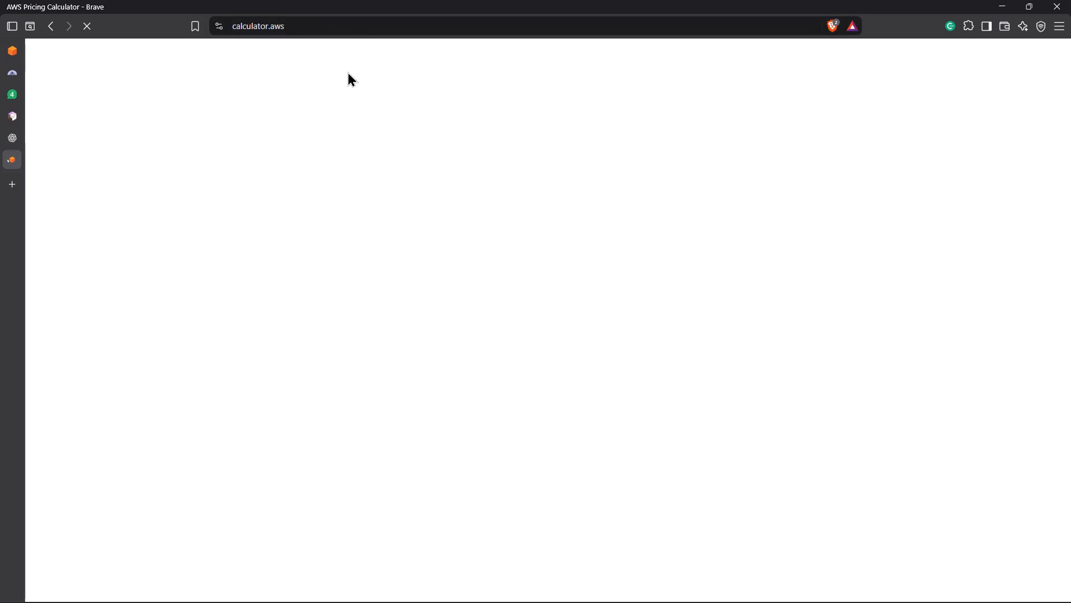
Create a new estimate with the public pricing calculator, without signing in.
scroll(544, 245, "right", 1)
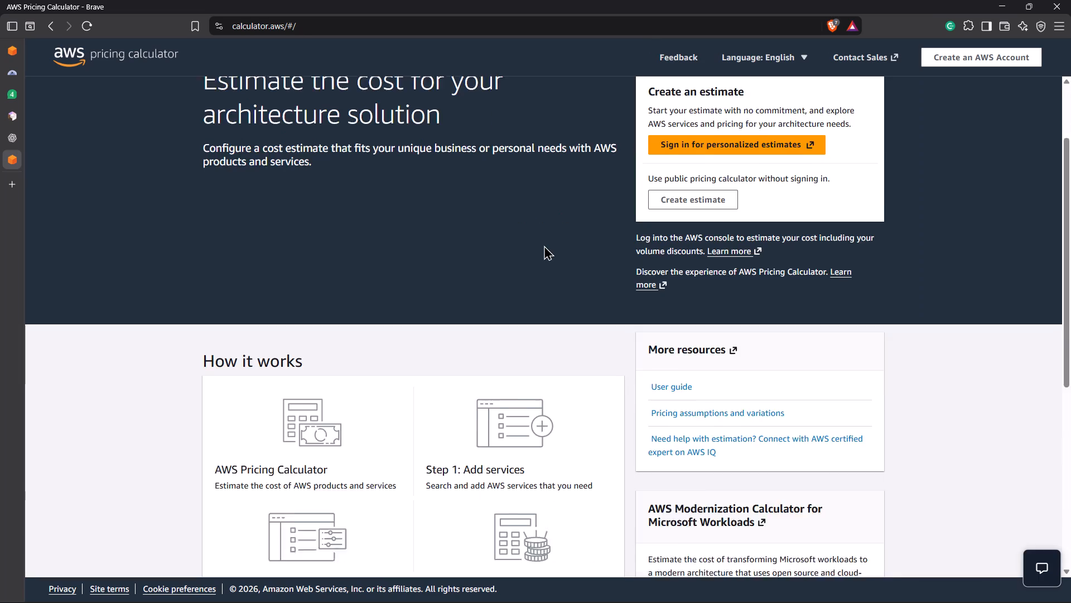
scroll(544, 245, "right", 1)
left_click(716, 281)
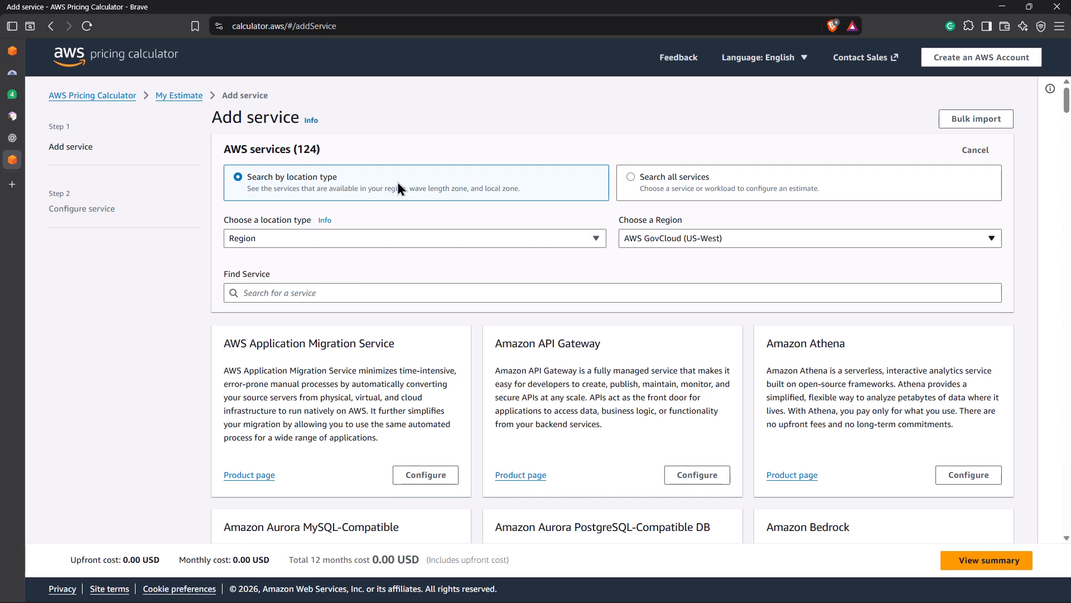
Load calculator.aws in one more new tab and create a second public estimate there.
key("ctrl+t")
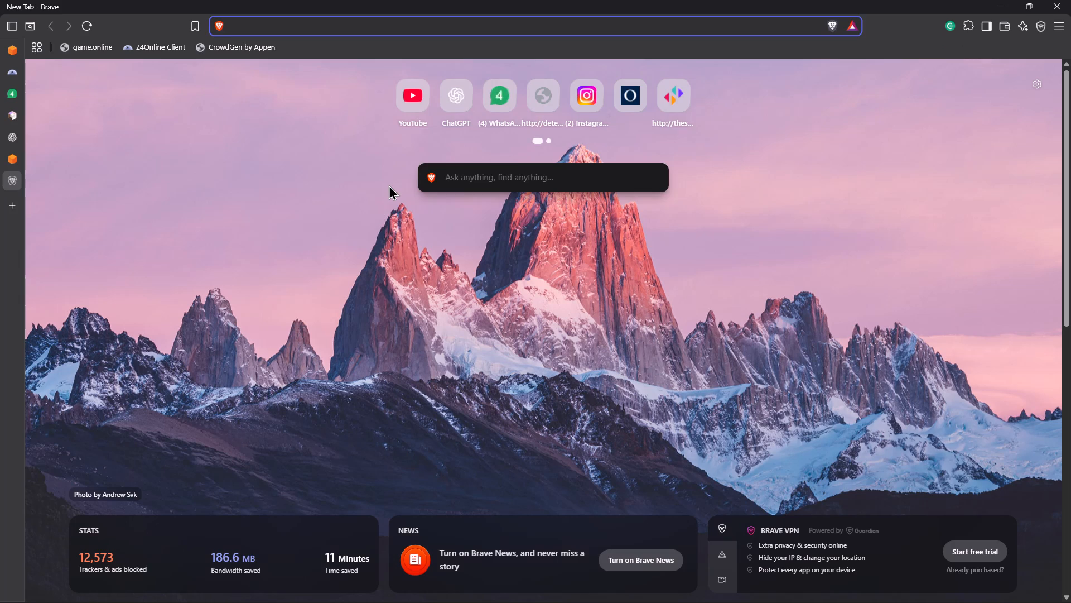
key("c")
type("lacu")
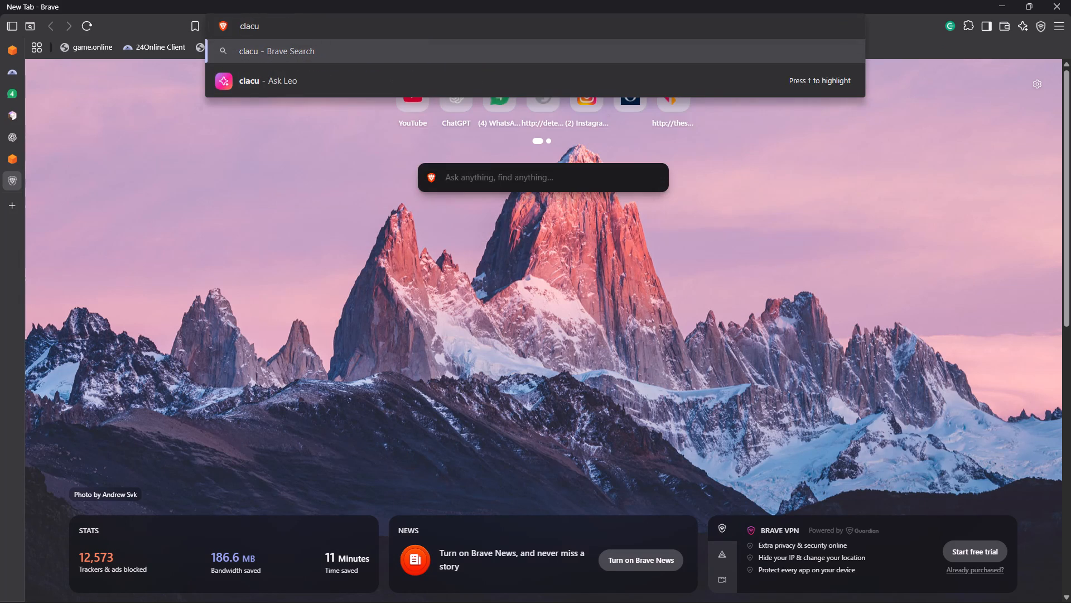
key("BackSpace")
key("BackSpace")
key("BackSpace")
key("BackSpace")
type("alculator")
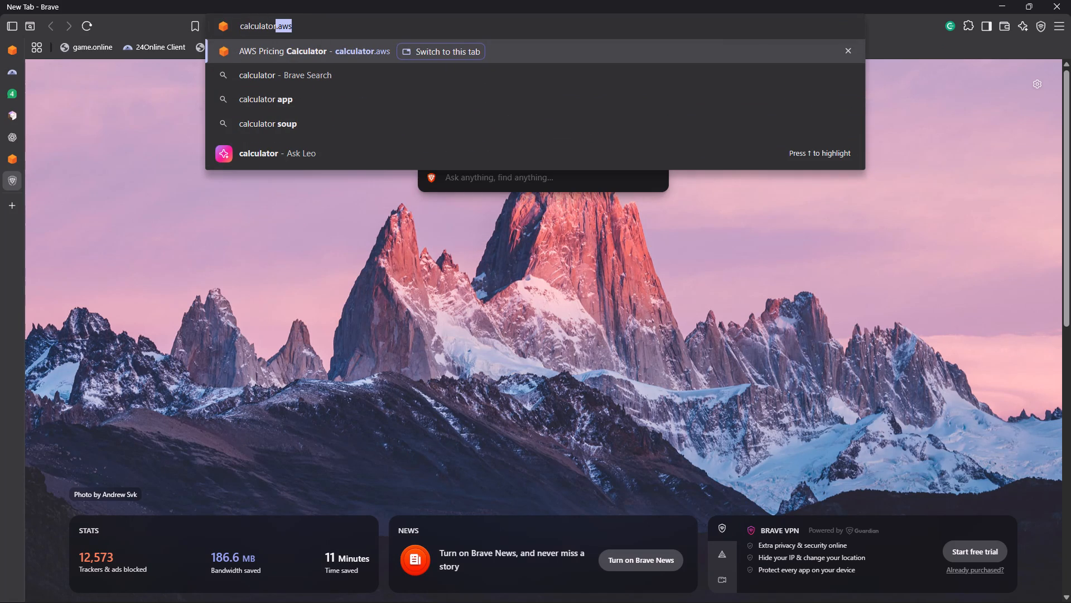
key("Tab")
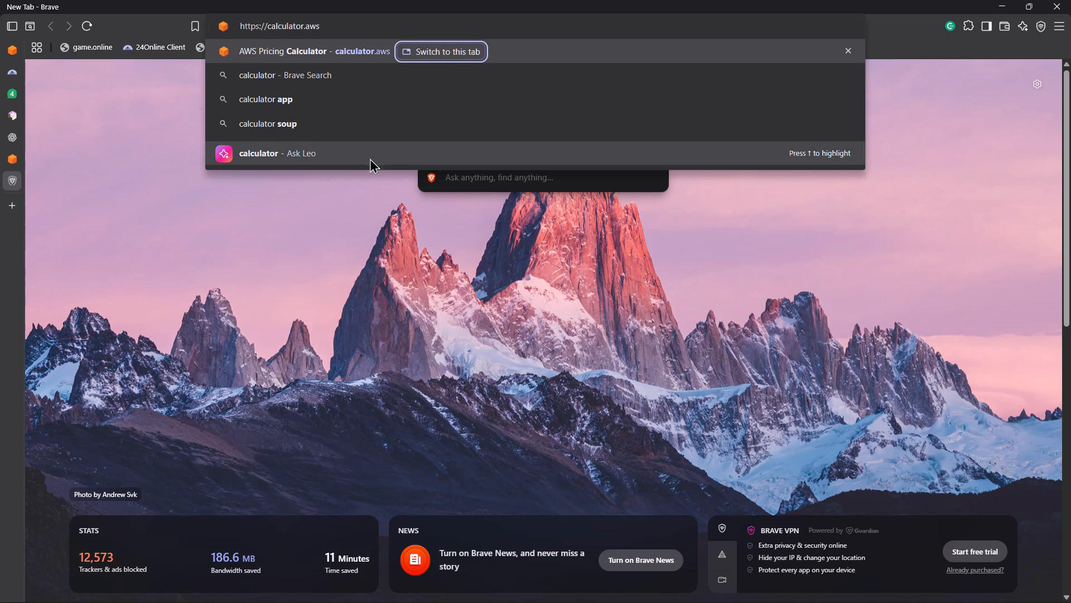
left_click(287, 49)
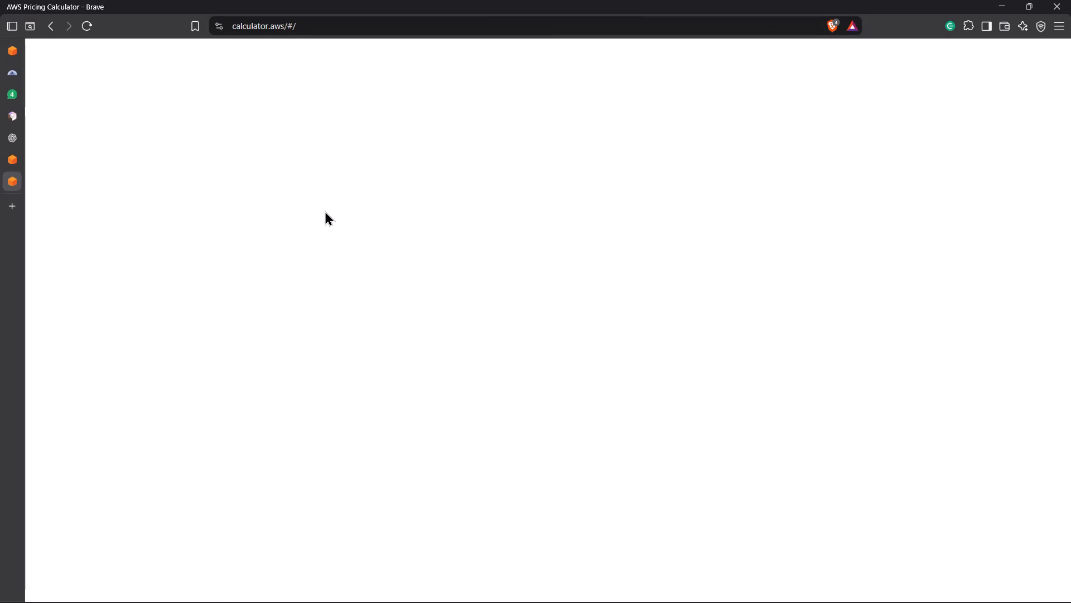
left_click(679, 281)
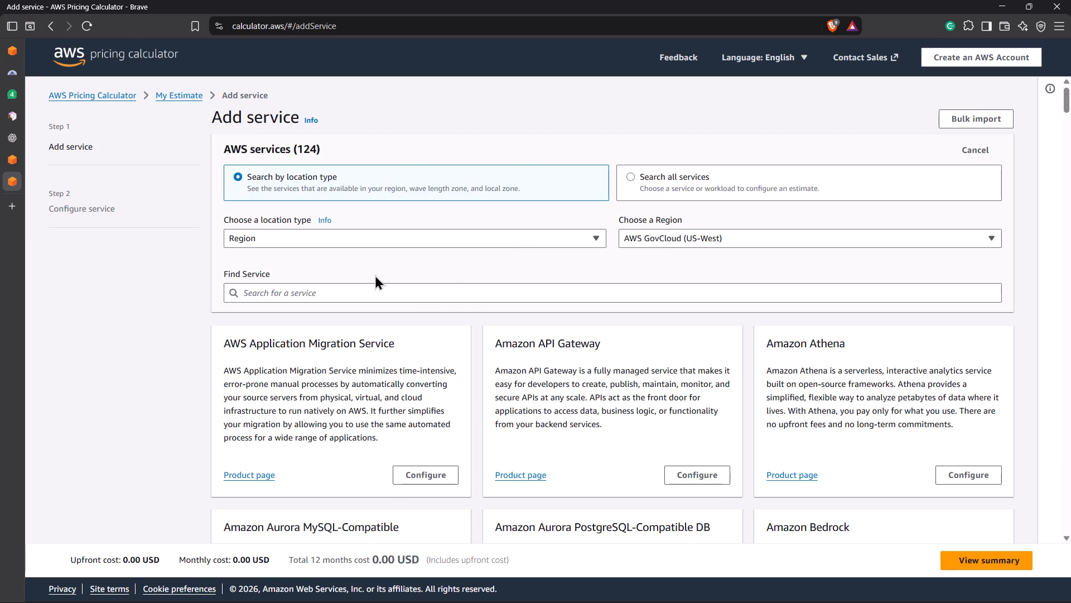
In the first of the two new Add service tabs, set the region to Asia Pacific (Hyderabad).
left_click(6, 159)
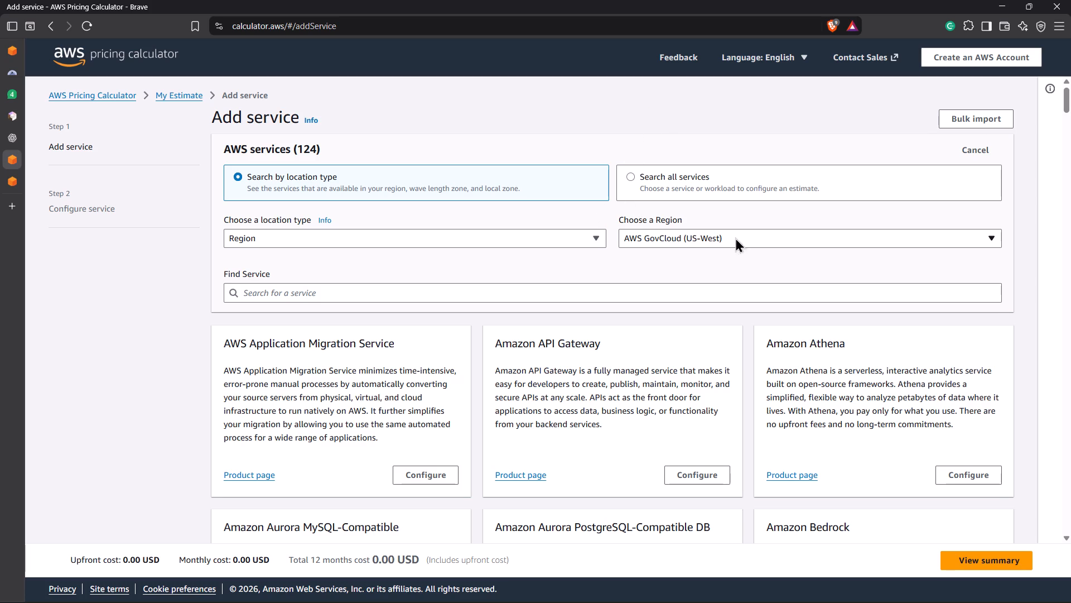
left_click(767, 237)
scroll(725, 422, "down", 1)
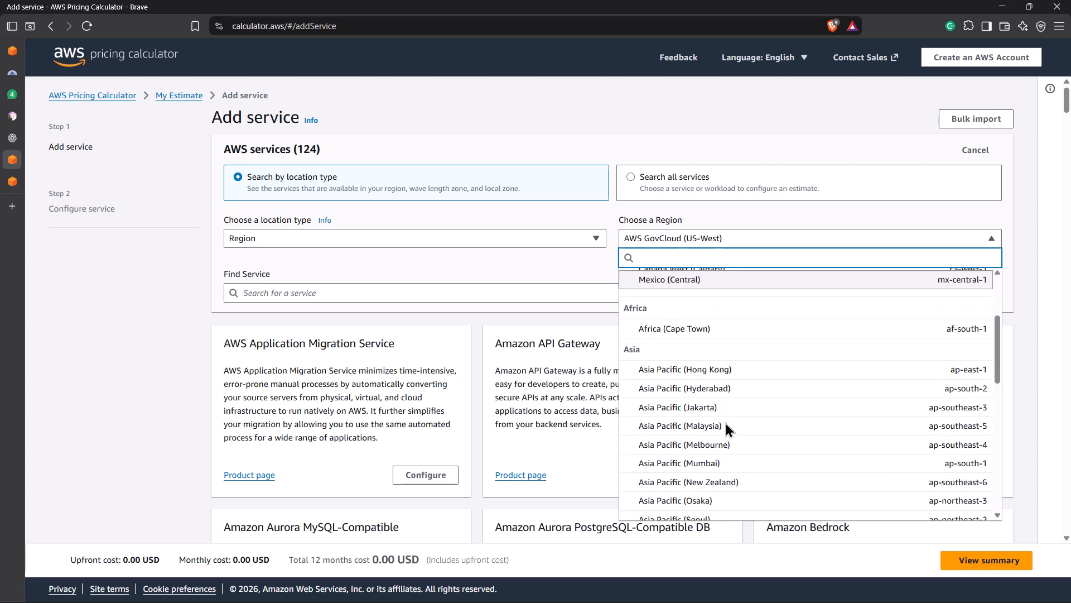
scroll(725, 422, "down", 3)
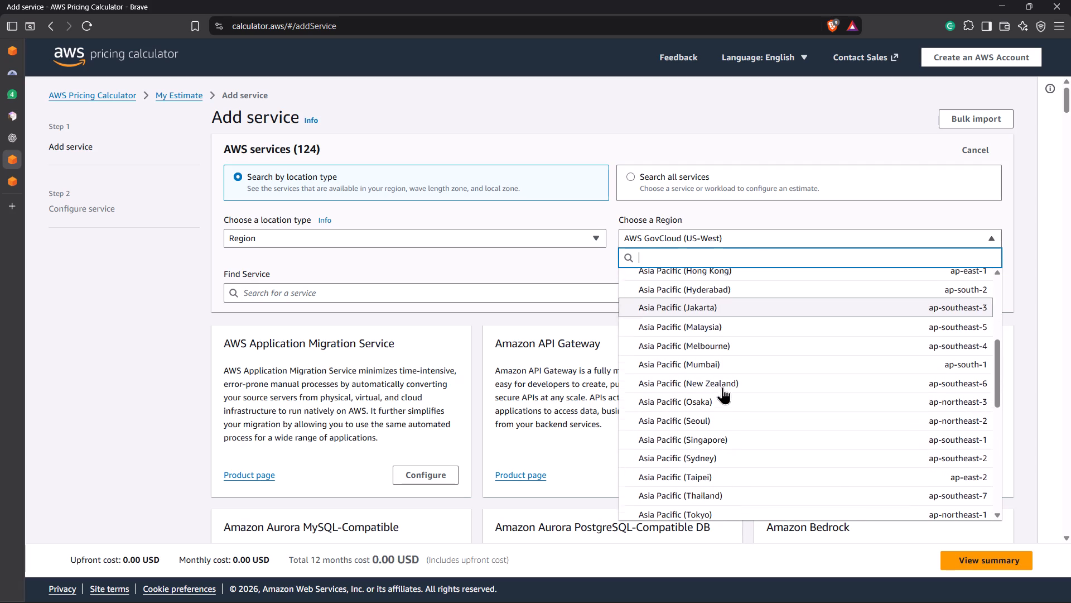
scroll(722, 387, "down", 1)
scroll(726, 363, "up", 1)
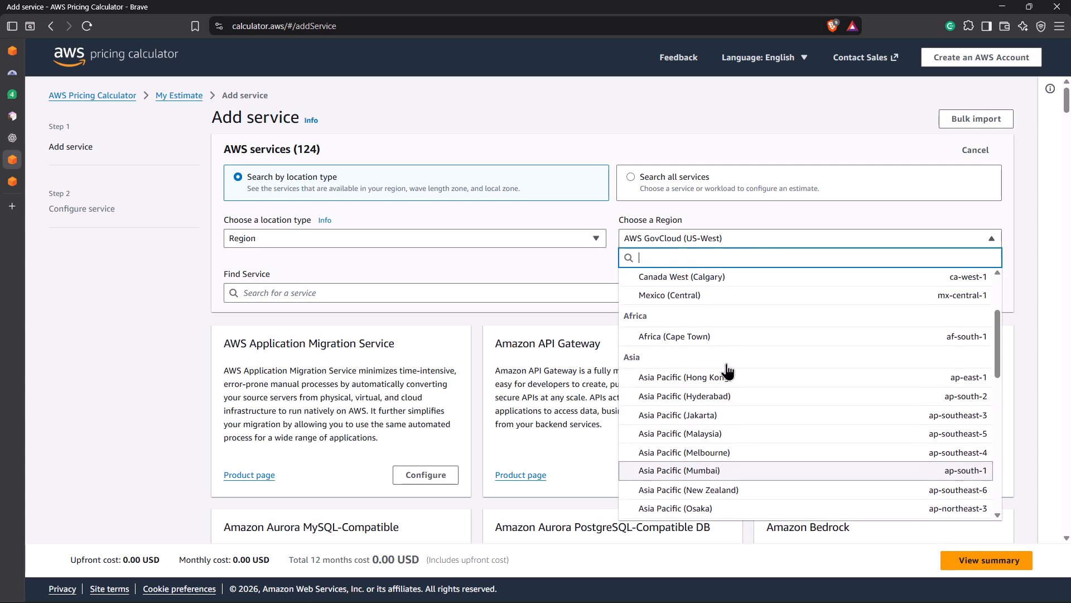
scroll(726, 363, "up", 1)
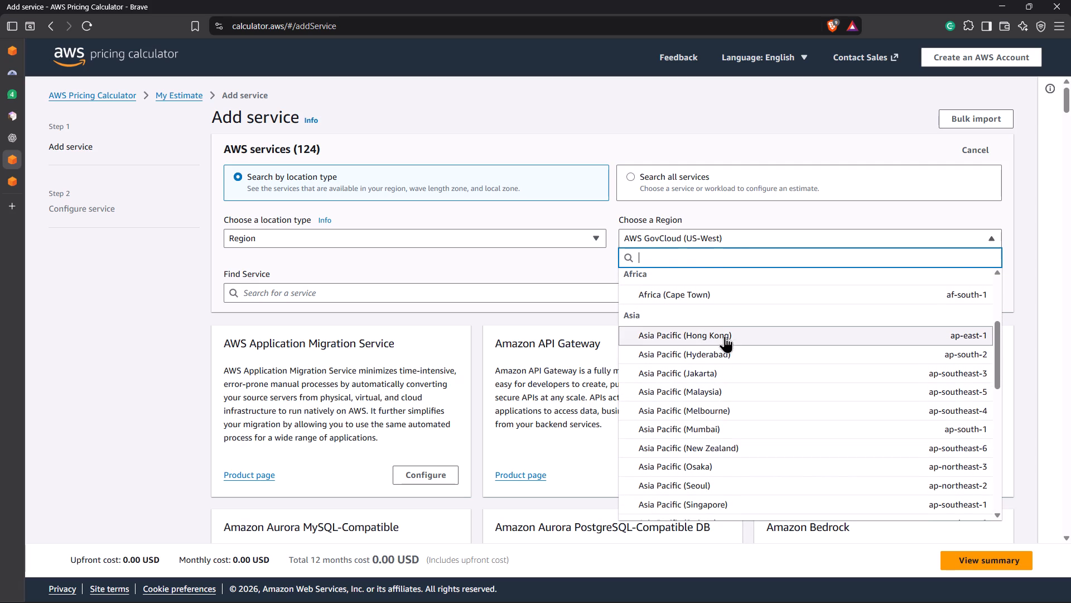
left_click(724, 357)
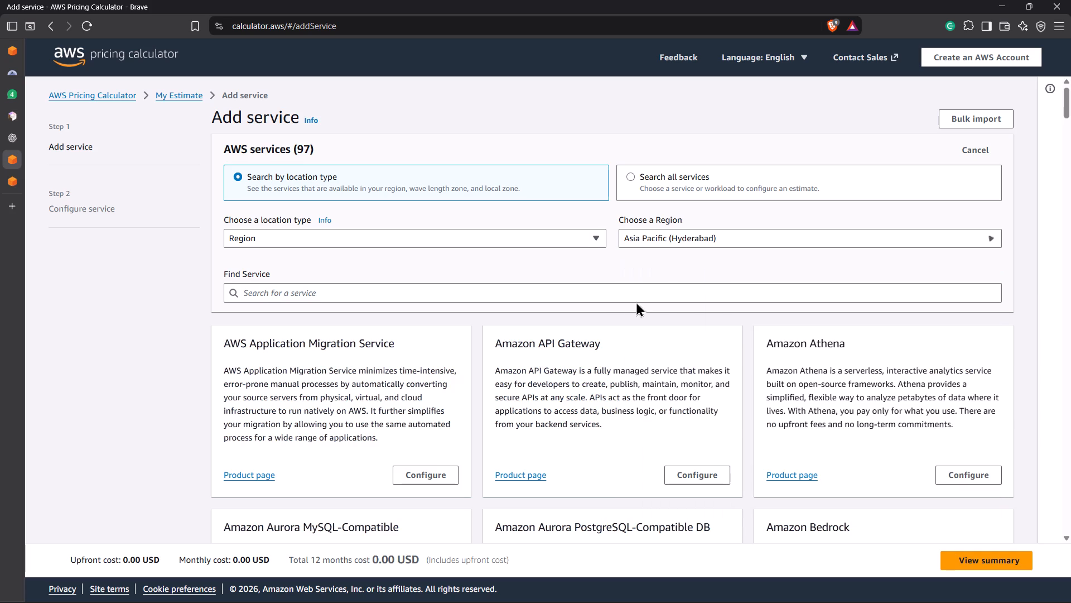
Search the services for EC2 and open the Amazon EC2 configuration.
left_click(452, 291)
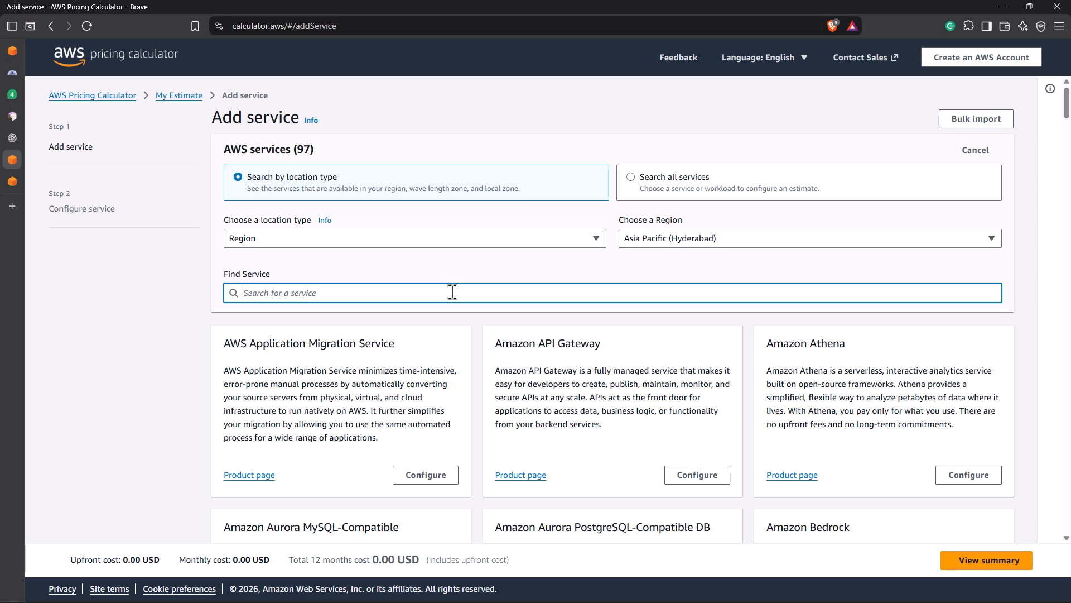
type("EC2")
key("space")
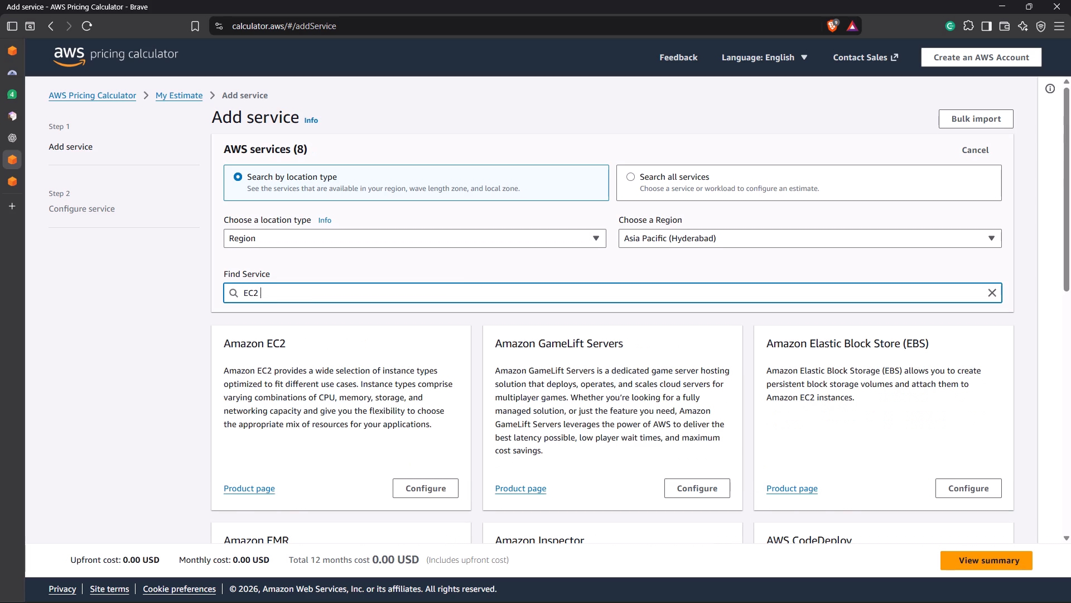
scroll(452, 291, "down", 2)
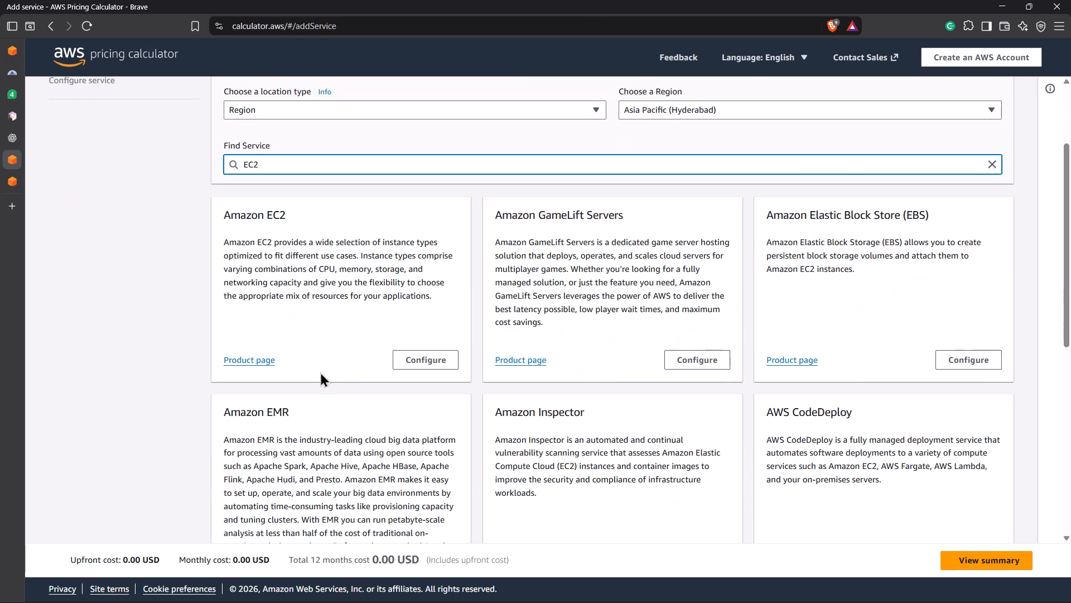
left_click(435, 355)
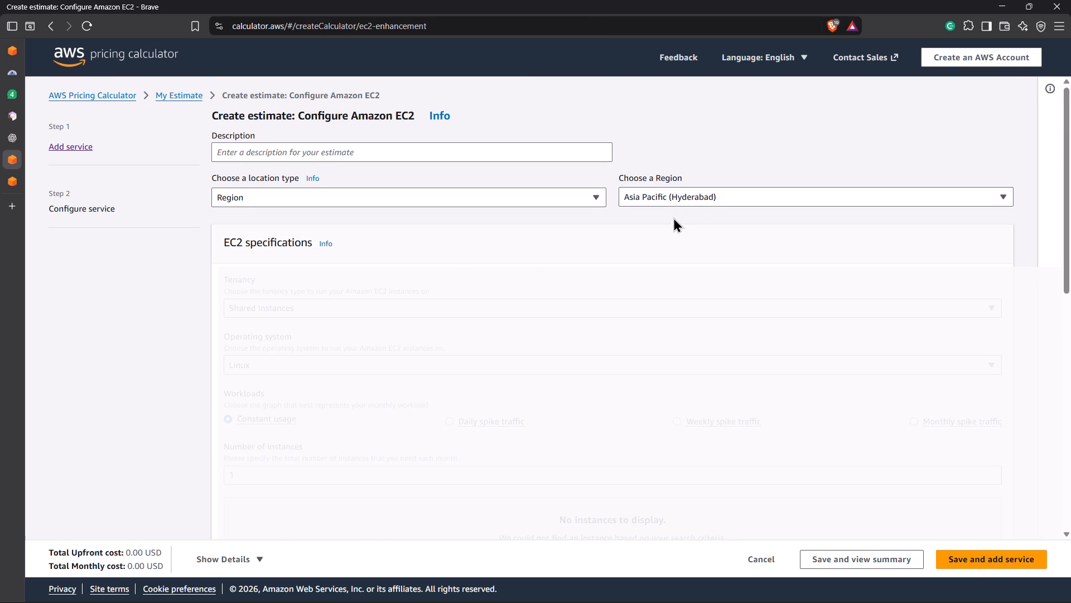
Filter the EC2 instances to the t3 instance family and 2 GiB memory.
scroll(599, 223, "down", 1)
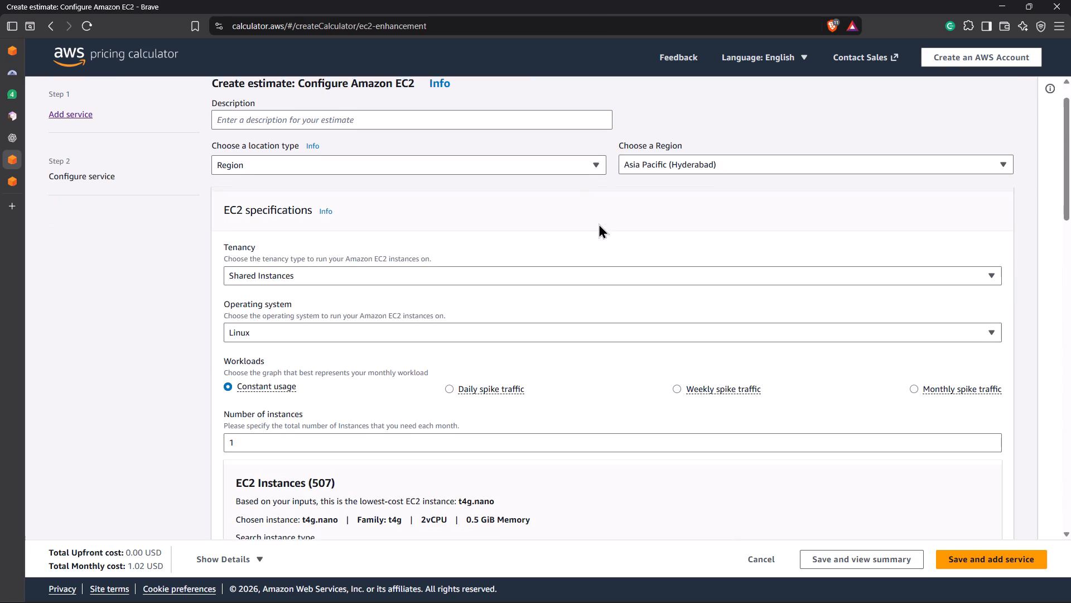
scroll(599, 223, "down", 1)
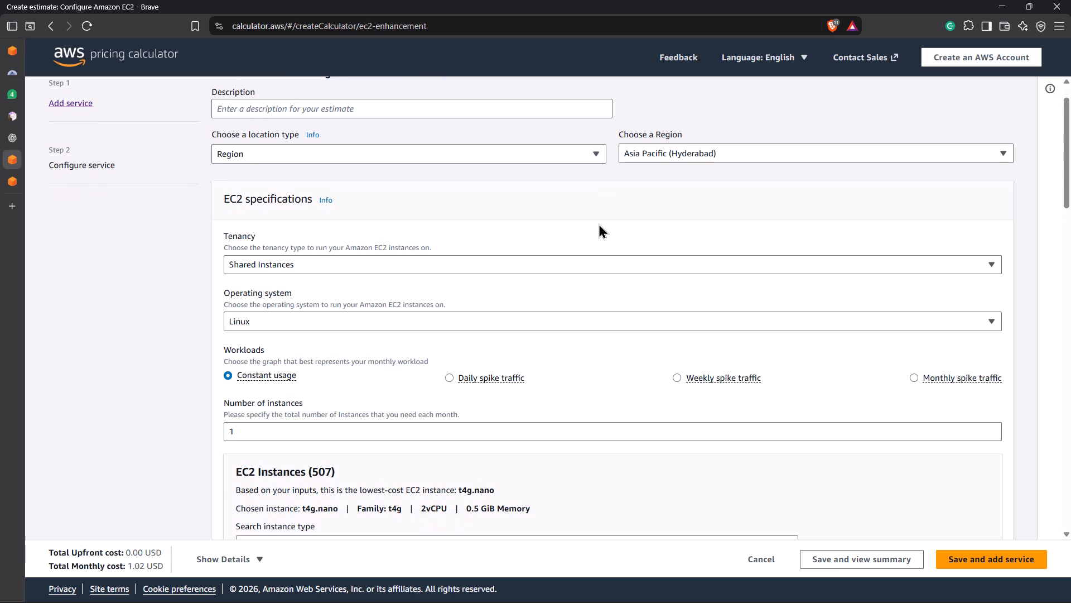
scroll(599, 223, "down", 2)
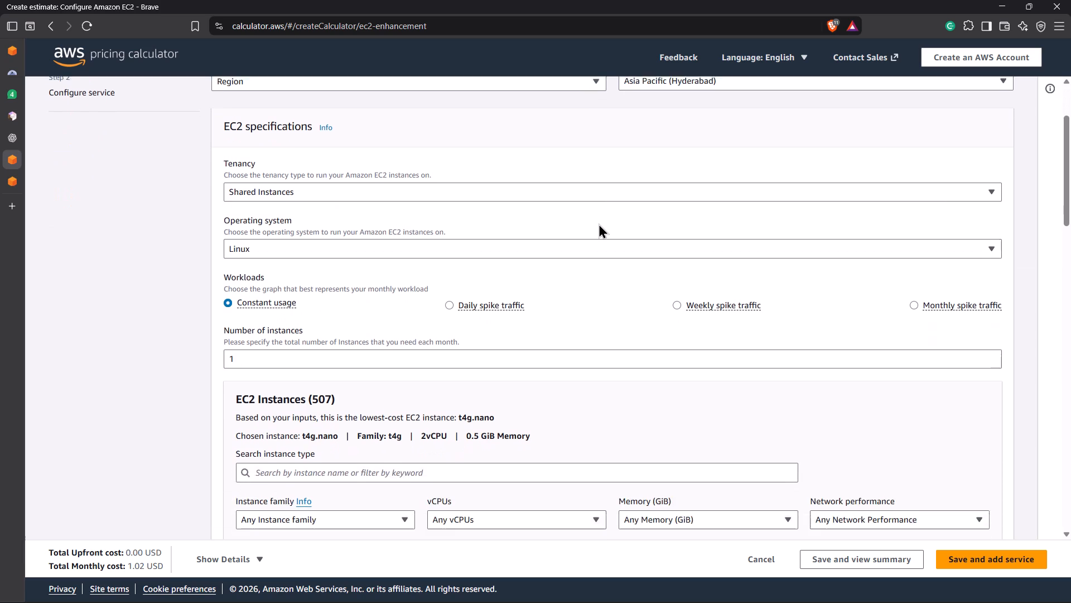
scroll(599, 223, "down", 3)
left_click(393, 385)
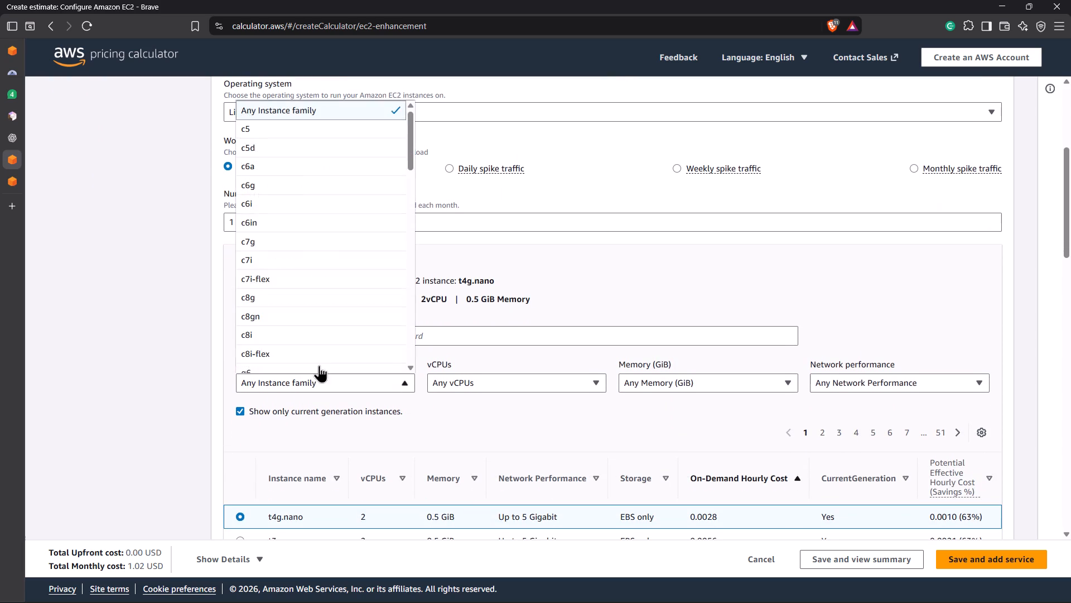
scroll(306, 317, "down", 16)
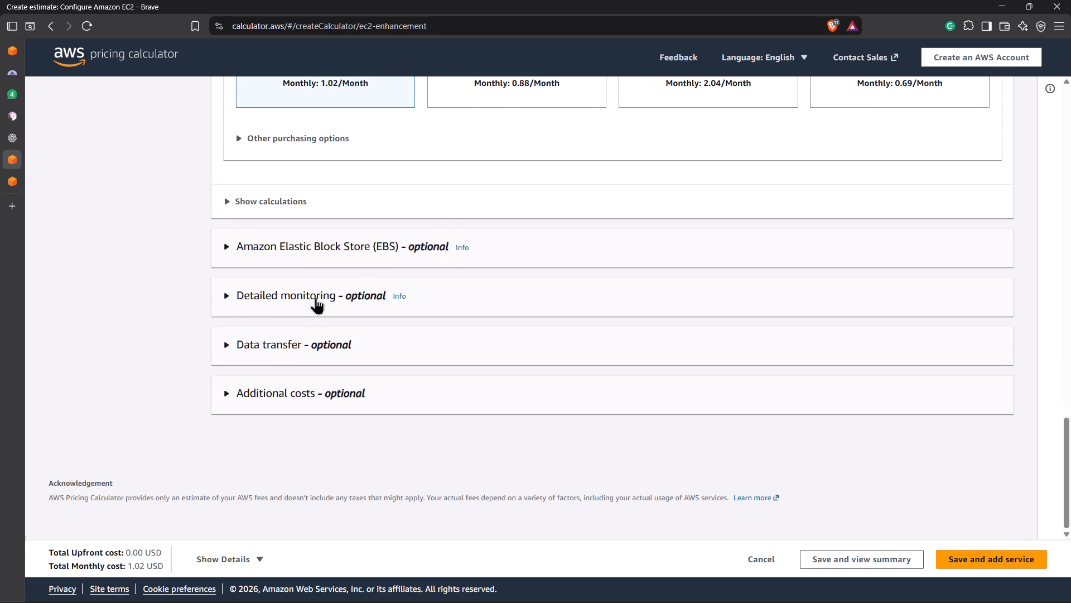
scroll(358, 191, "up", 5)
scroll(358, 236, "up", 4)
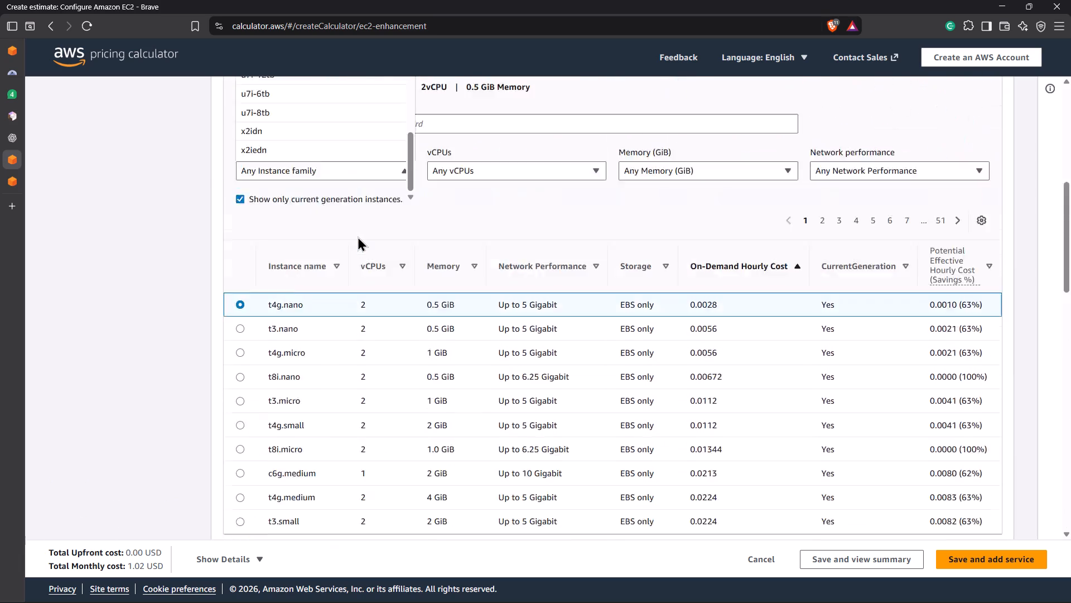
scroll(358, 236, "up", 3)
scroll(325, 274, "up", 1)
left_click(277, 245)
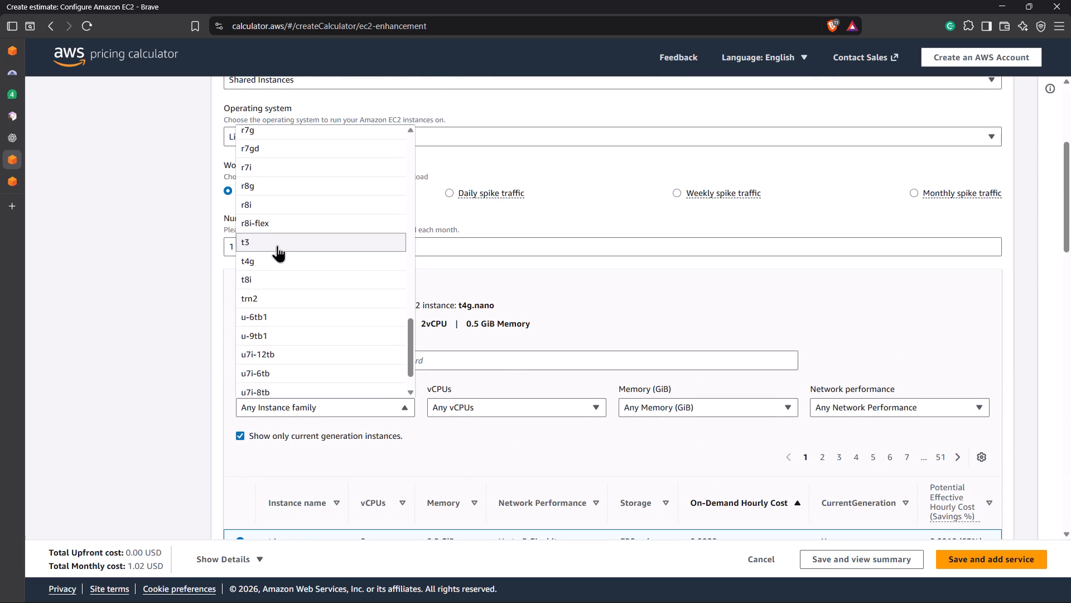
left_click(660, 412)
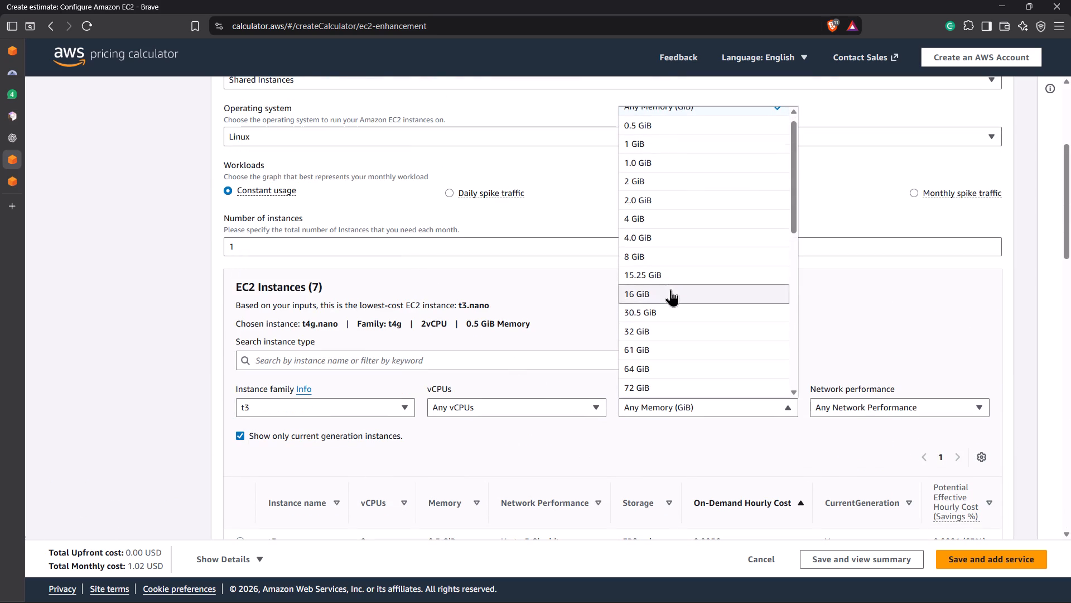
left_click(676, 185)
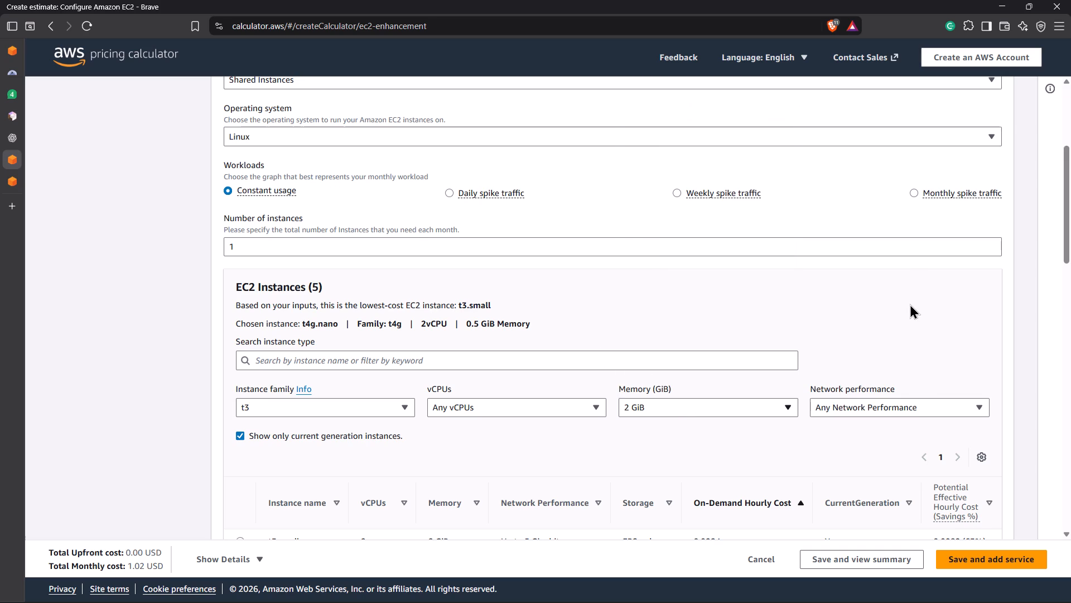
Choose the t3.small instance for the Hyderabad estimate and review its payment options.
scroll(910, 304, "down", 5)
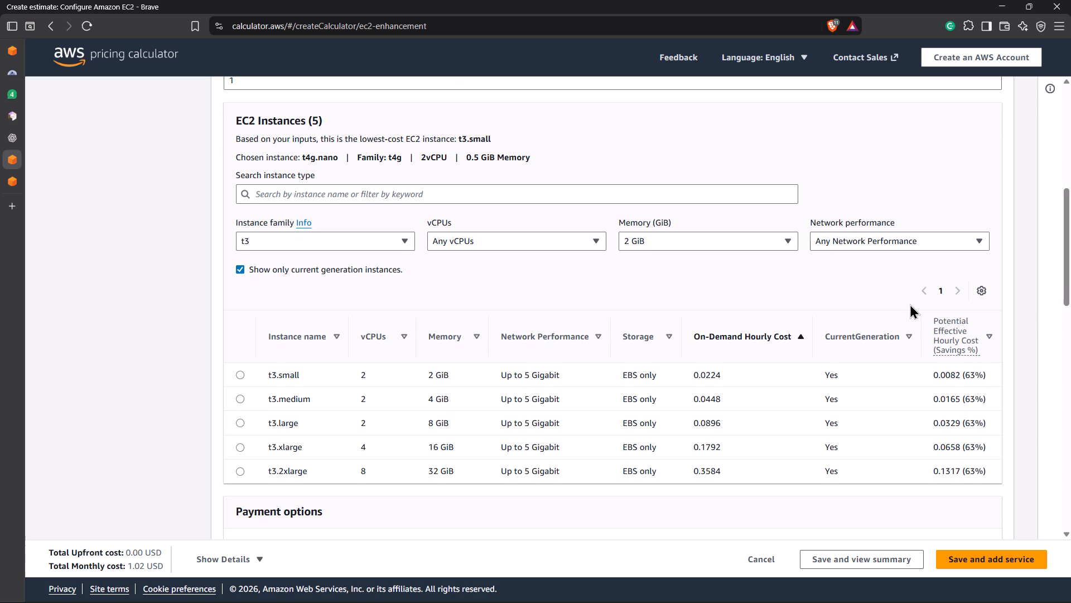
left_click(262, 380)
left_click(240, 375)
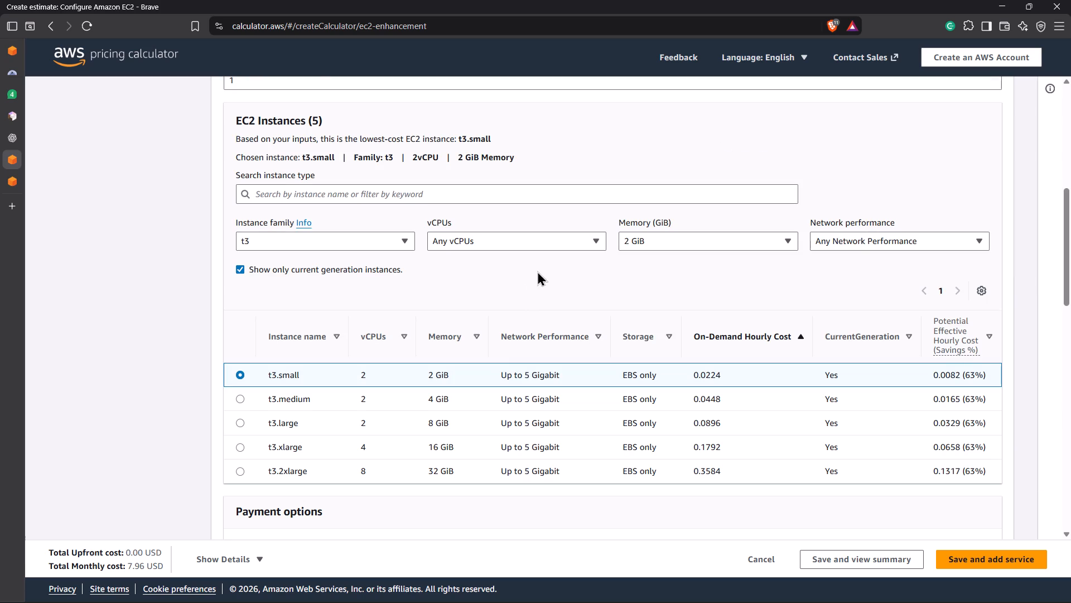
scroll(630, 292, "down", 4)
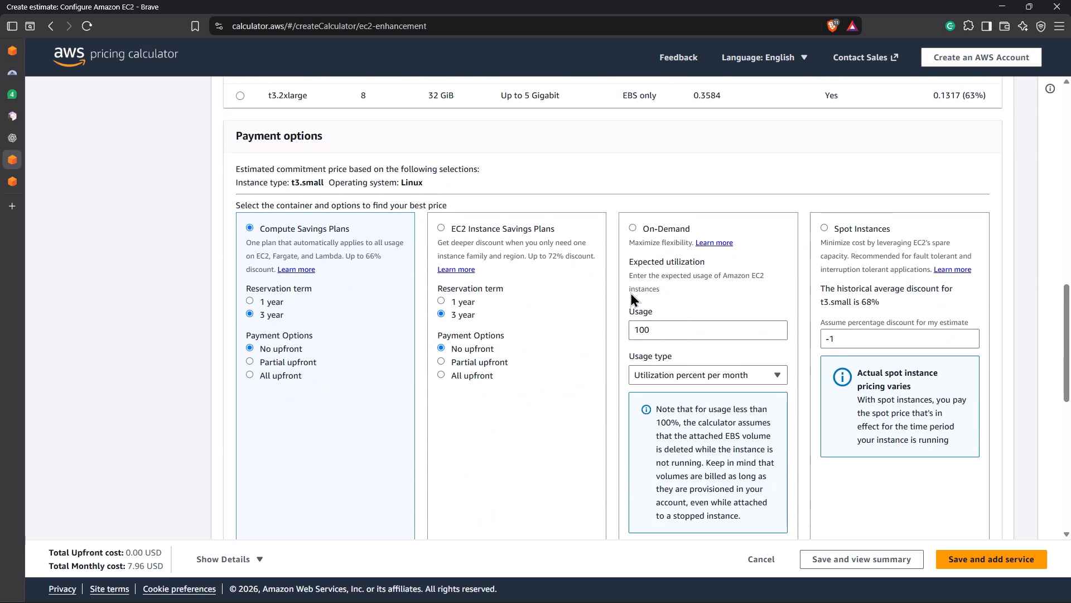
scroll(630, 292, "down", 2)
scroll(630, 292, "up", 1)
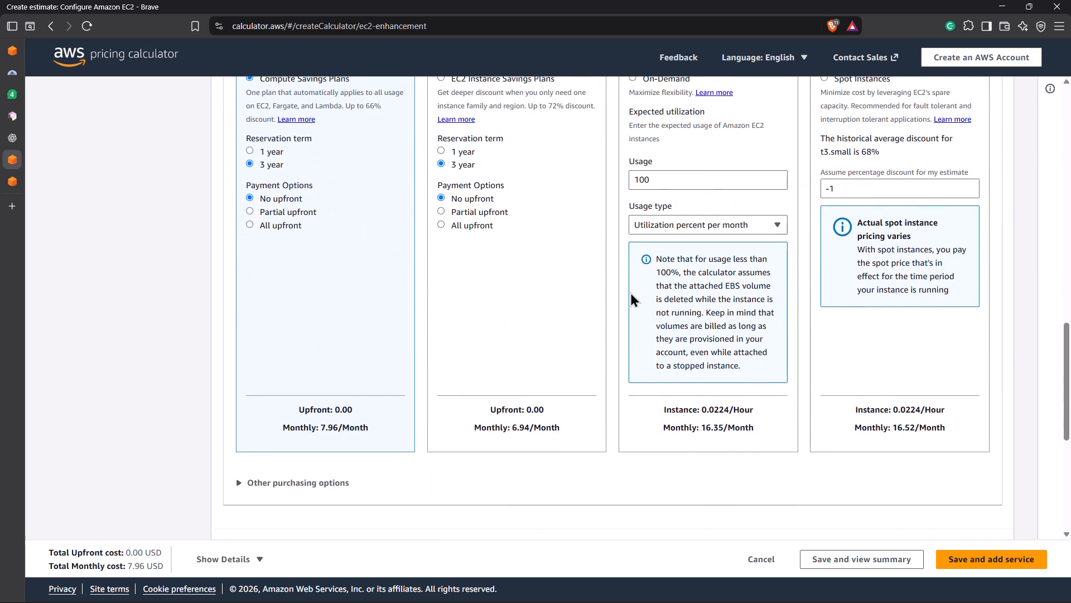
scroll(630, 292, "up", 1)
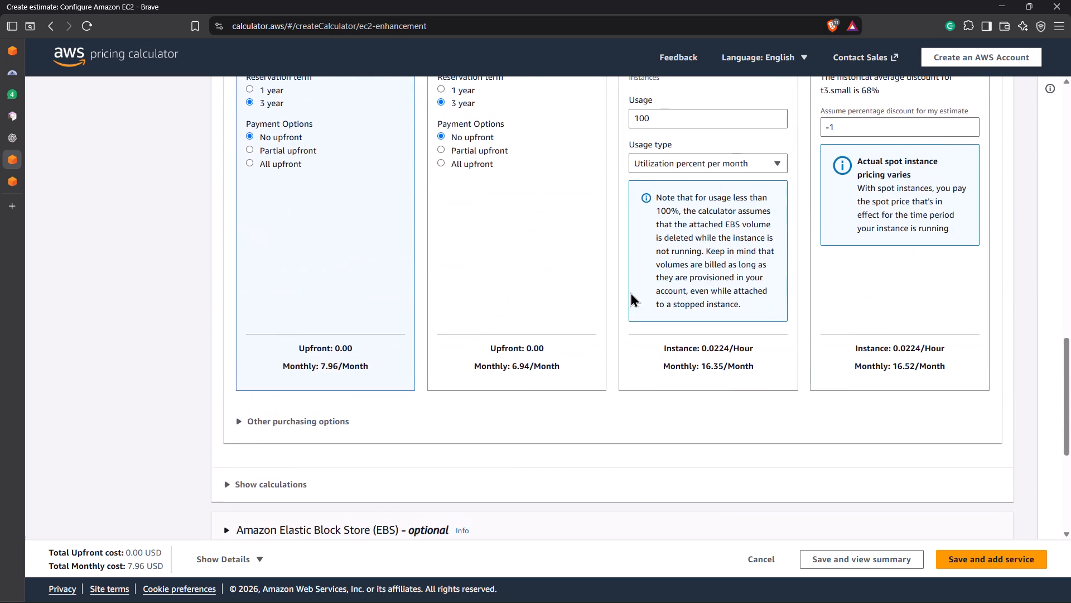
scroll(630, 292, "up", 3)
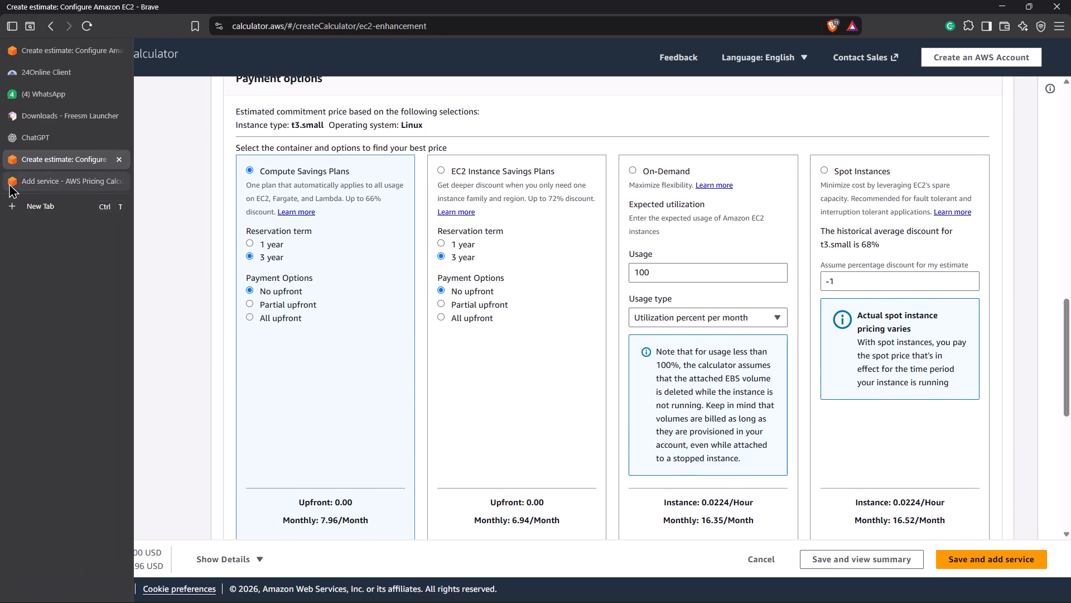
In the remaining Add service tab, set the region to Asia Pacific (Singapore).
left_click(9, 183)
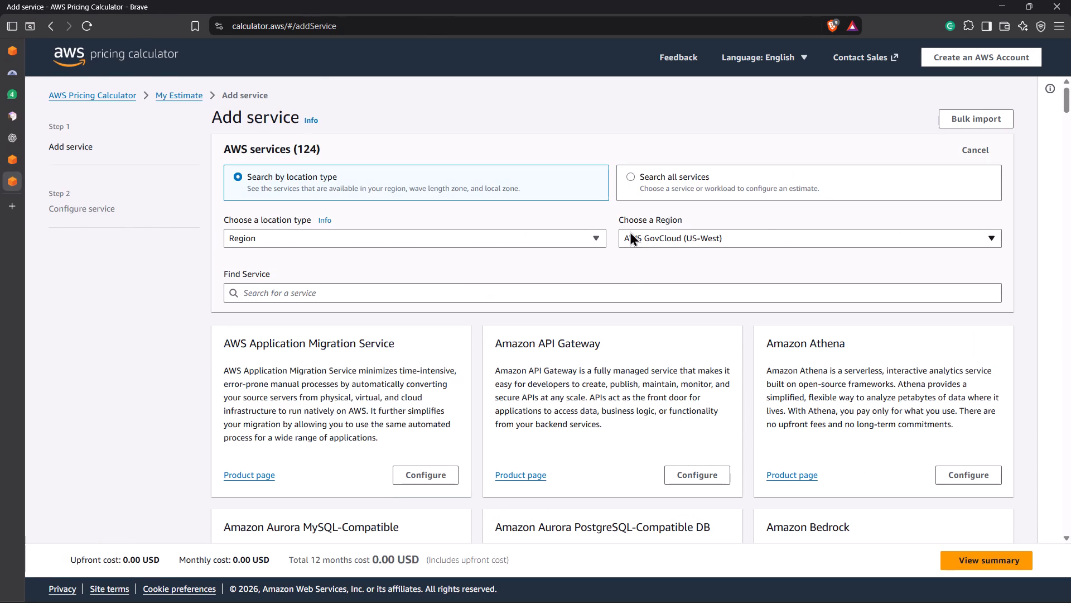
left_click(758, 251)
left_click(758, 246)
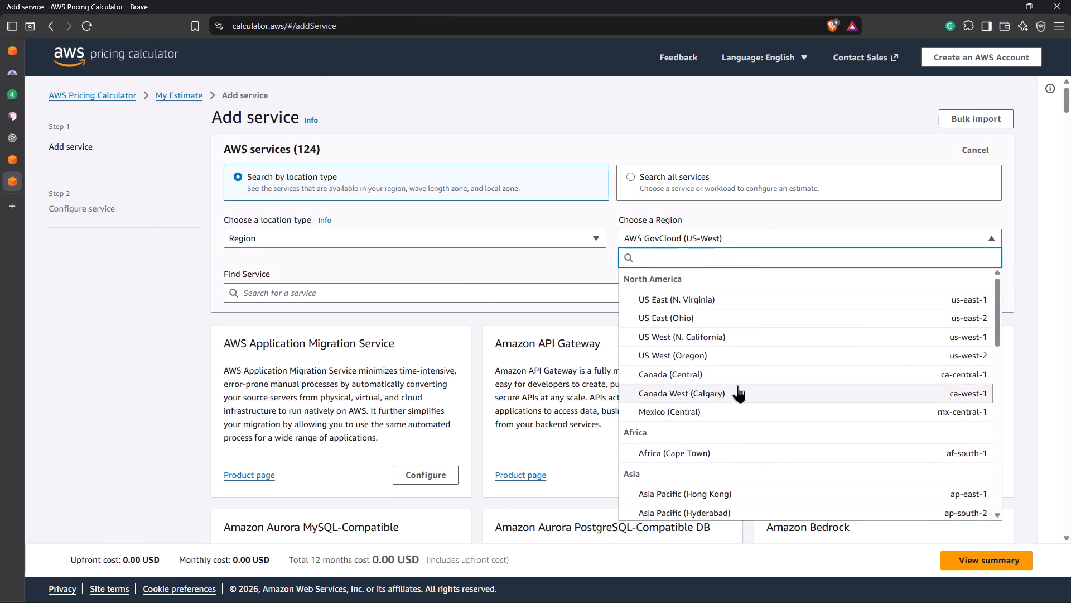
scroll(737, 385, "down", 3)
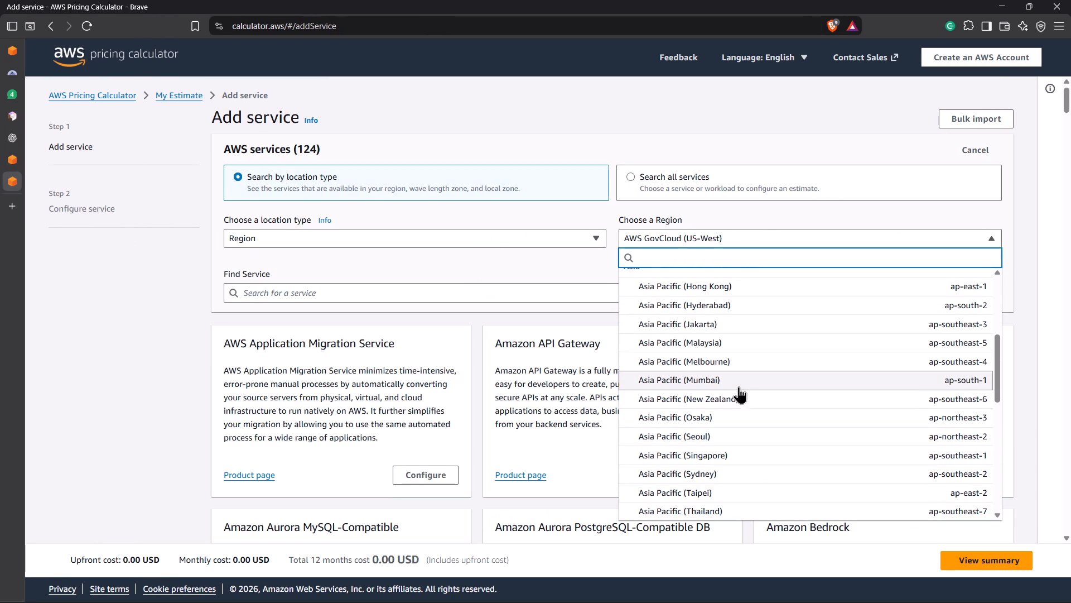
scroll(746, 441, "down", 1)
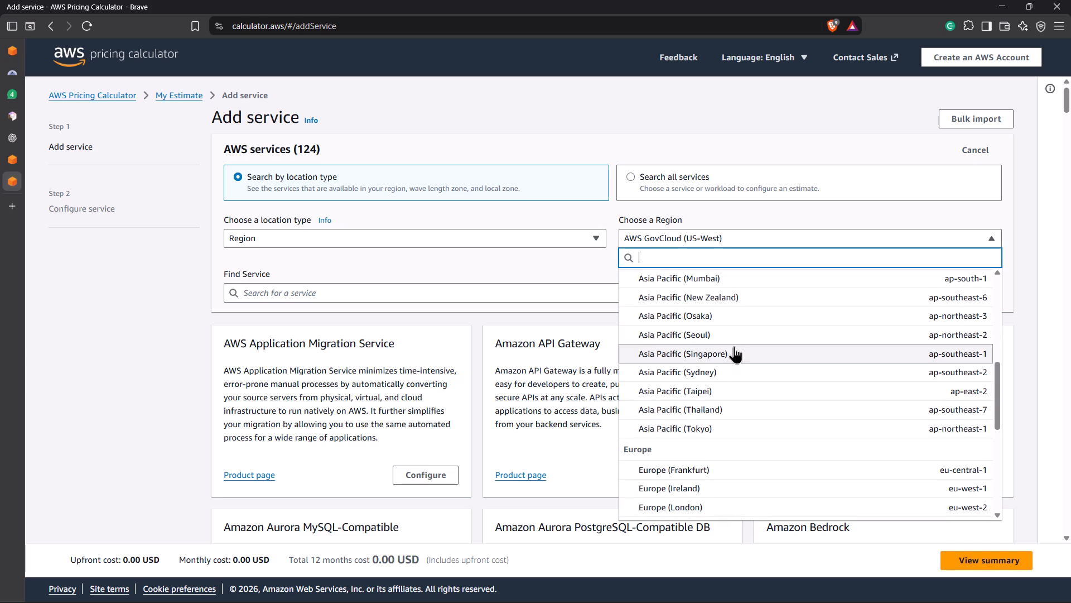
left_click(731, 355)
left_click(612, 112)
triple_click(698, 350)
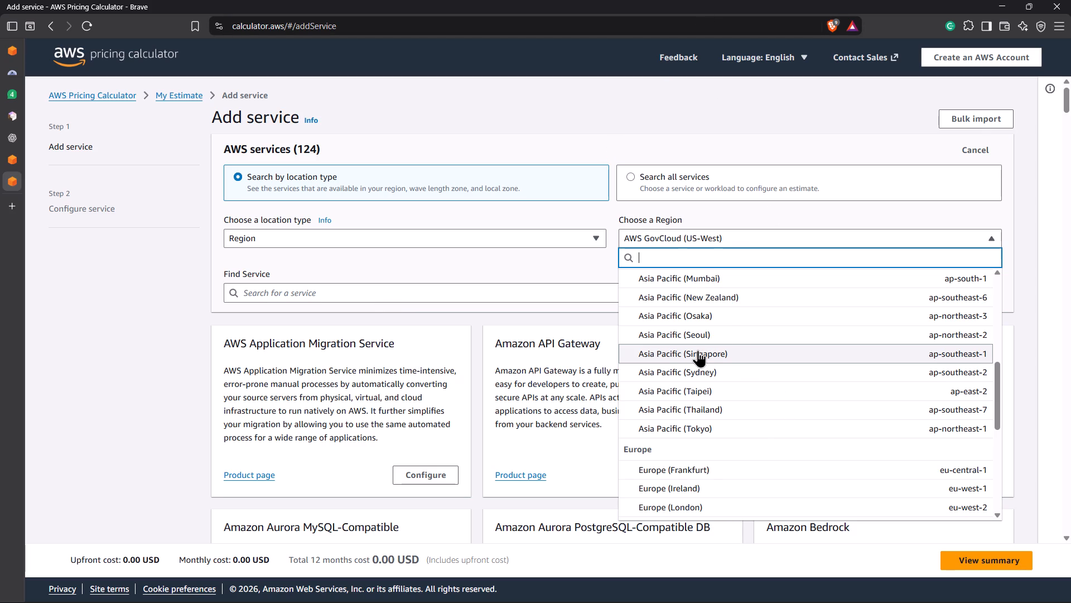
left_click(698, 350)
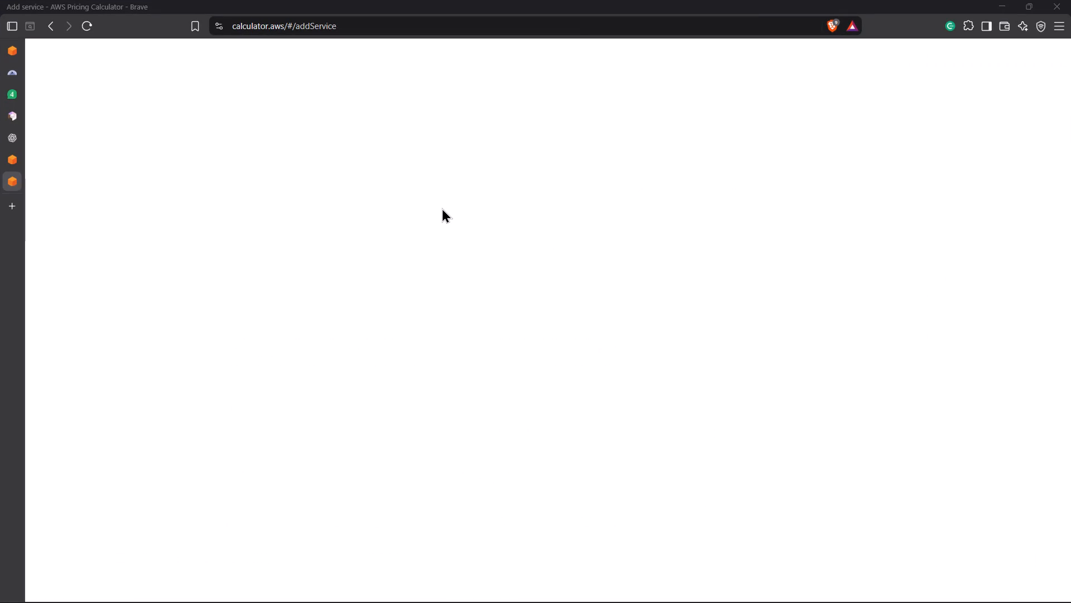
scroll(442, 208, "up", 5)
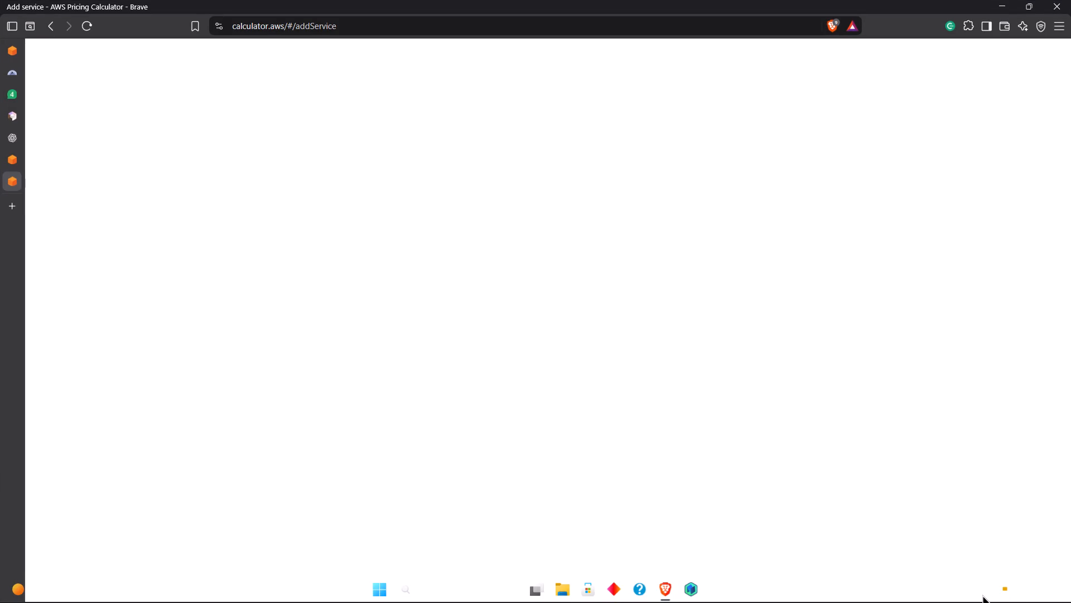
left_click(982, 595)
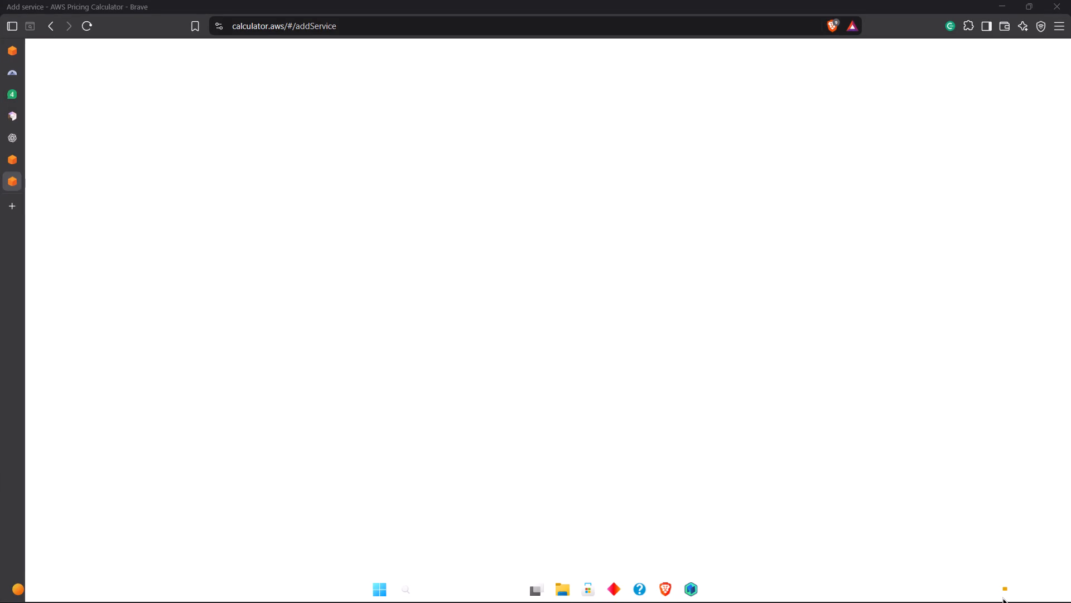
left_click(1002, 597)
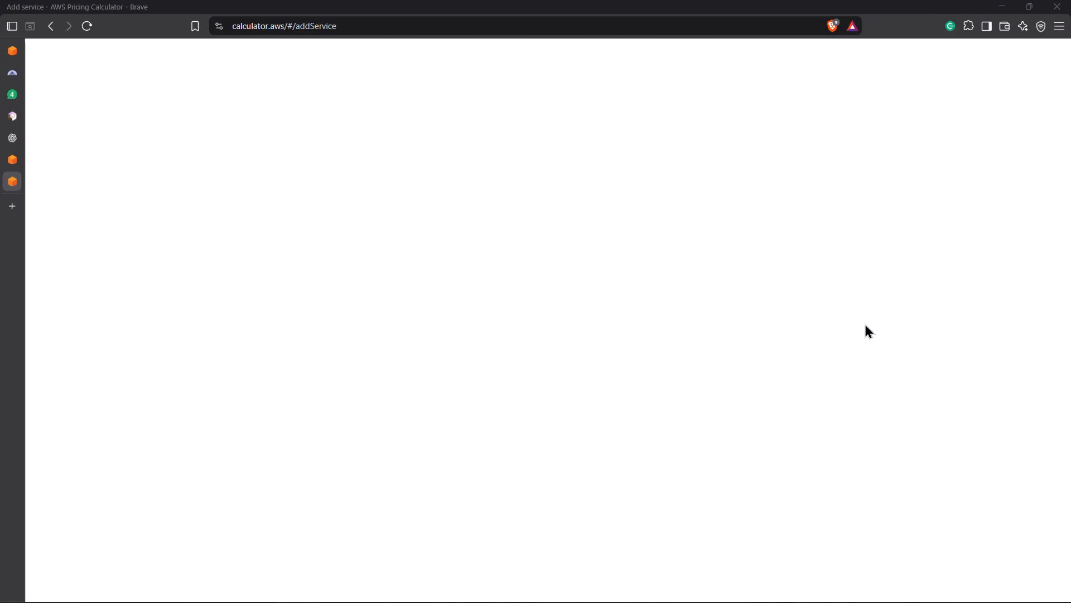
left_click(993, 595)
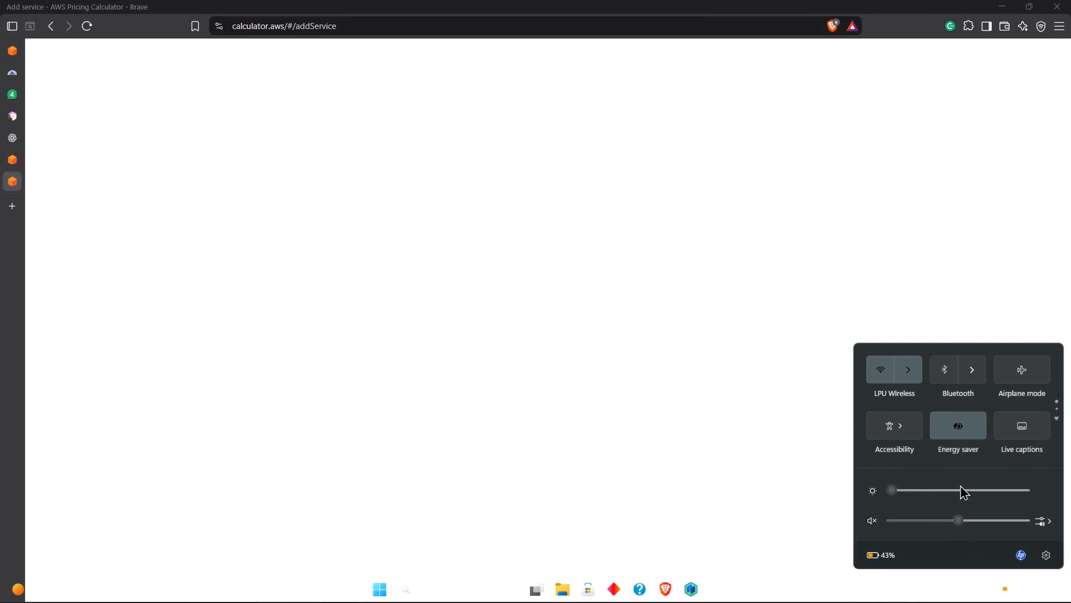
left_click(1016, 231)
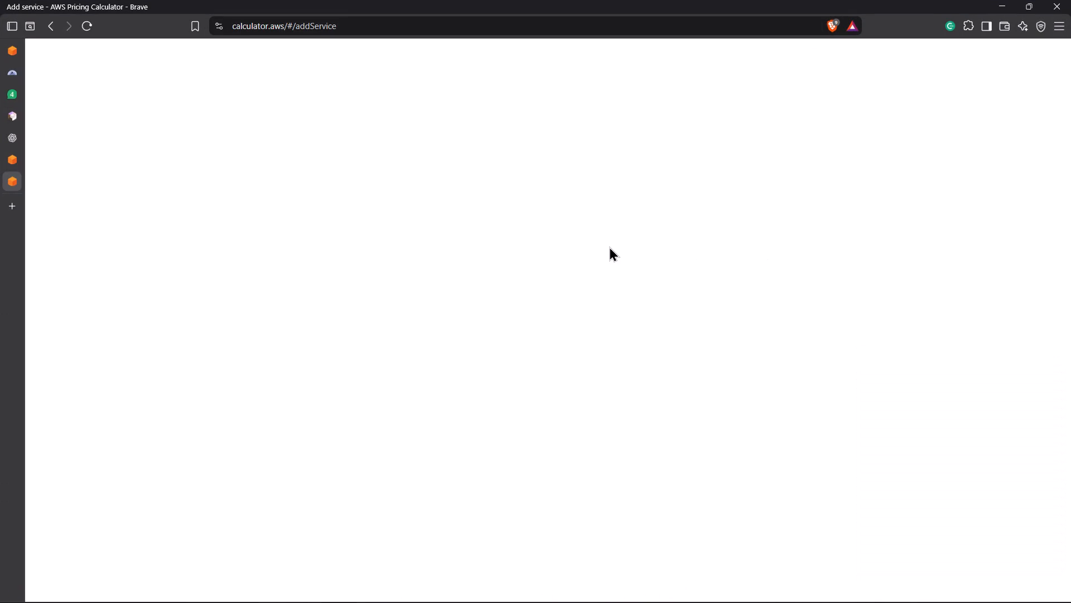
Replace the blank Add service tab with a new AWS Pricing Calculator tab and start creating an estimate there.
key("ctrl+w")
scroll(537, 367, "up", 1)
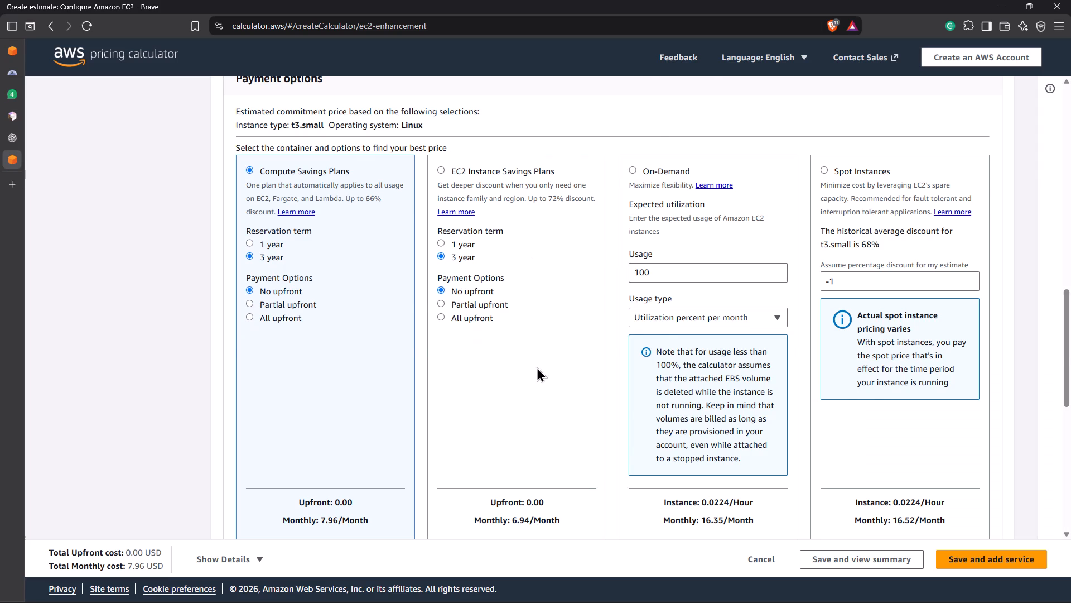
scroll(537, 367, "up", 1)
key("ctrl+t")
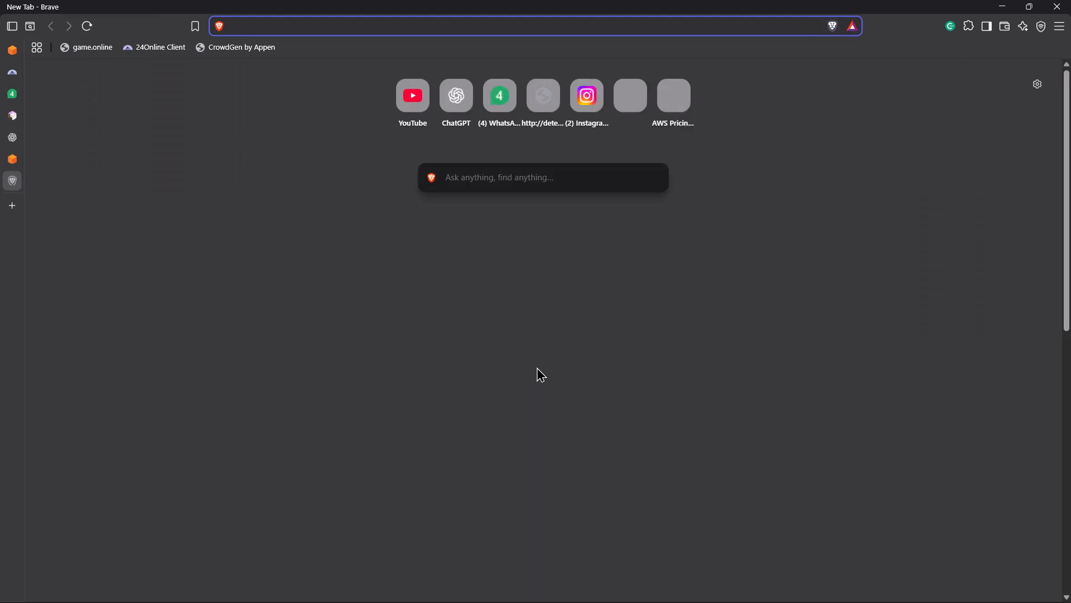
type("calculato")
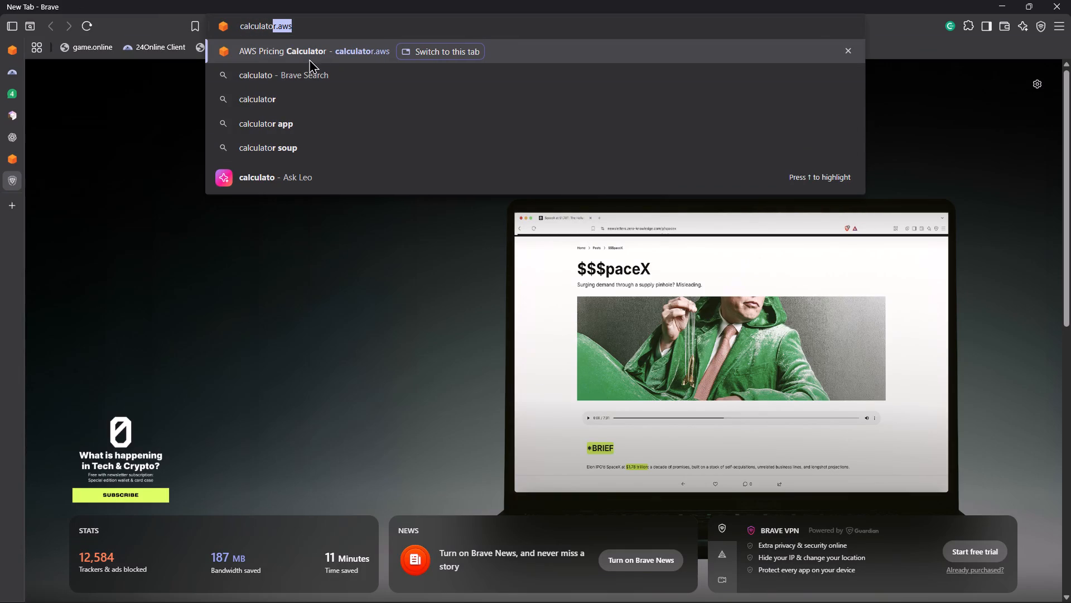
left_click(292, 51)
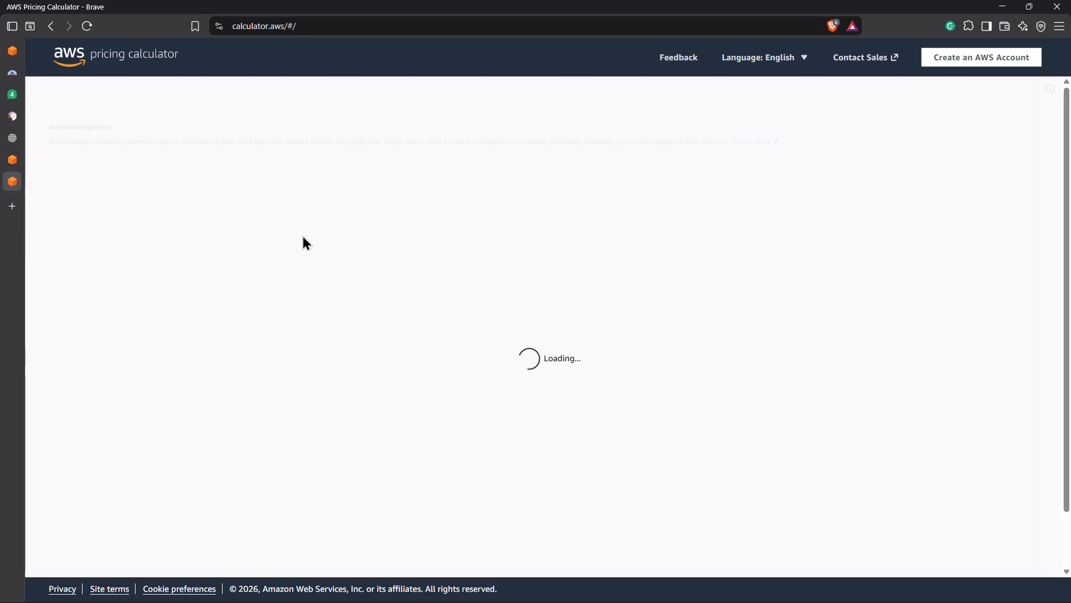
left_click(698, 271)
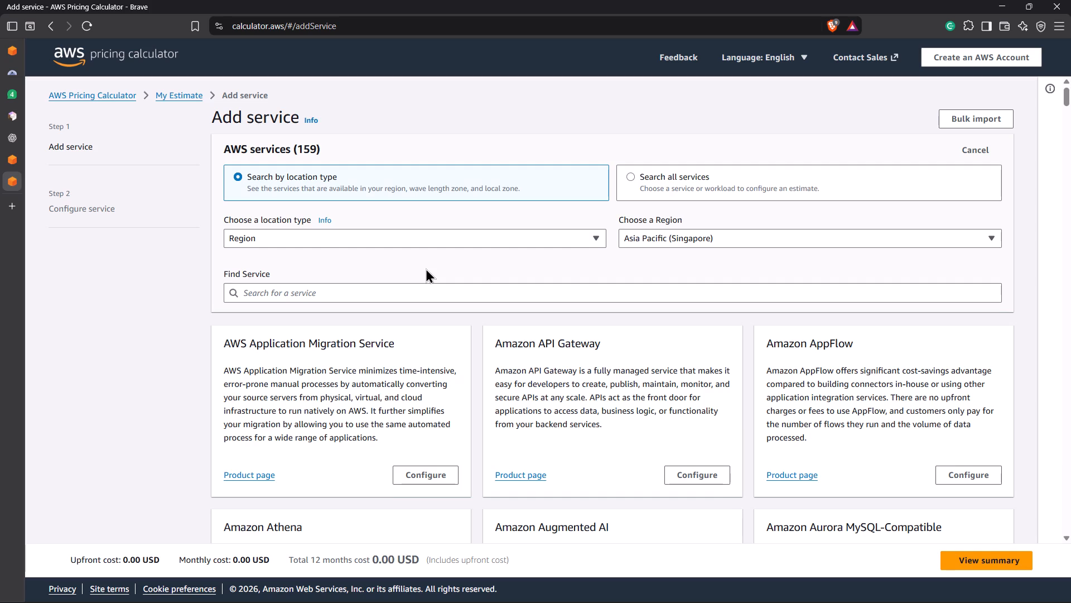
Keep the region on Asia Pacific (Singapore) and begin a search for a service.
left_click(722, 234)
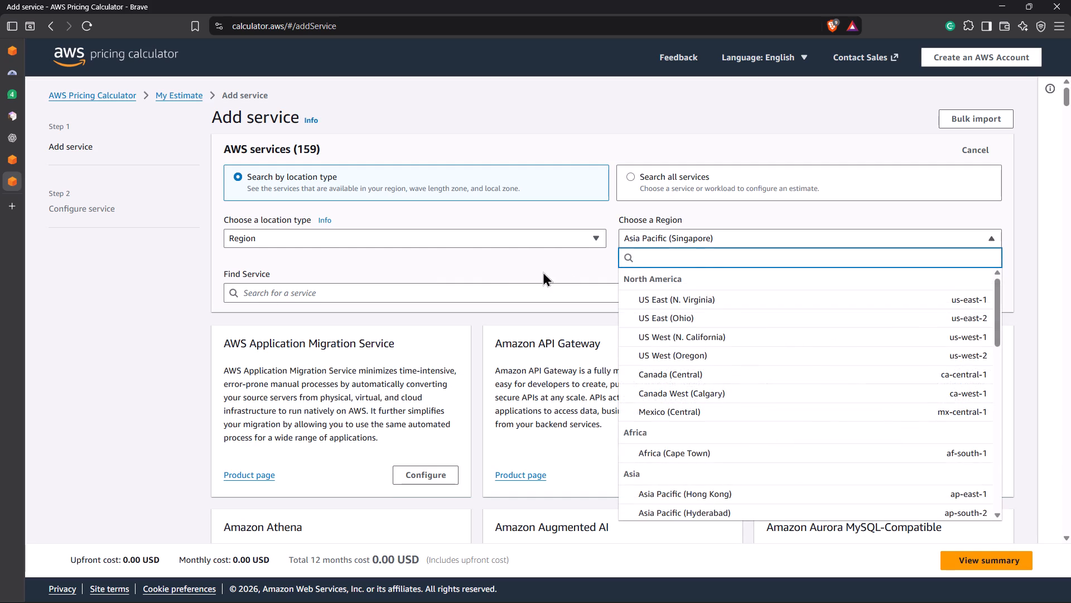
left_click(494, 271)
Search the Singapore services for EC2 and open the Amazon EC2 configuration.
scroll(494, 271, "down", 1)
left_click(424, 259)
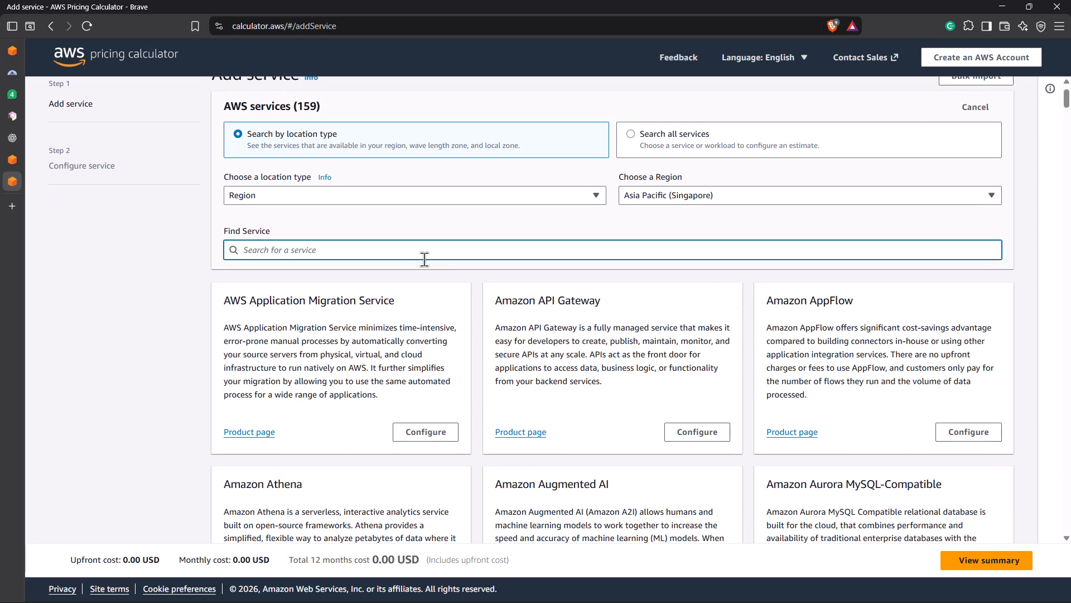
type("EC2")
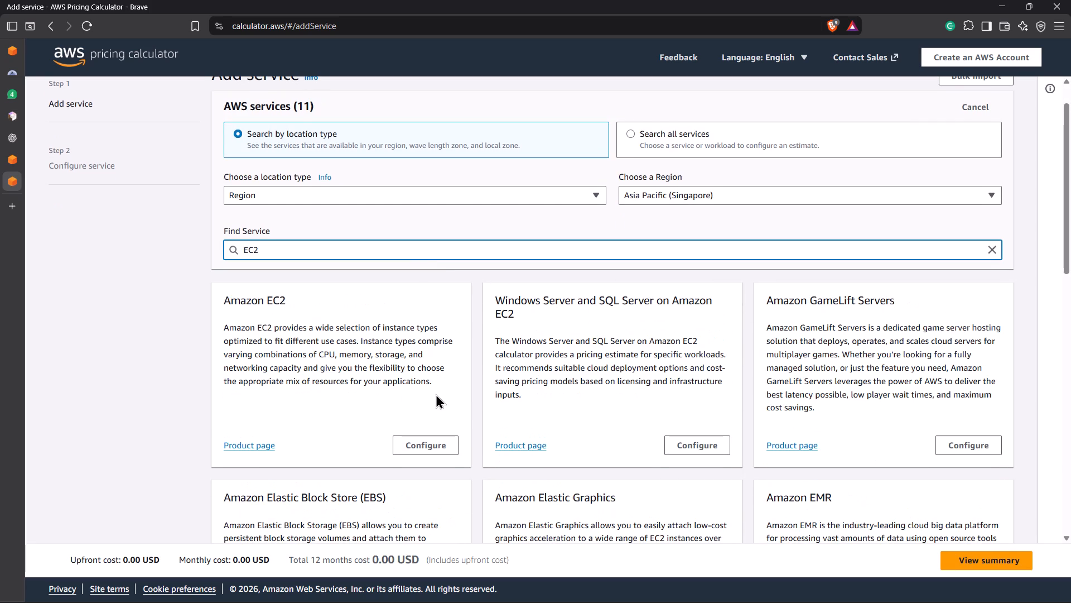
left_click(432, 446)
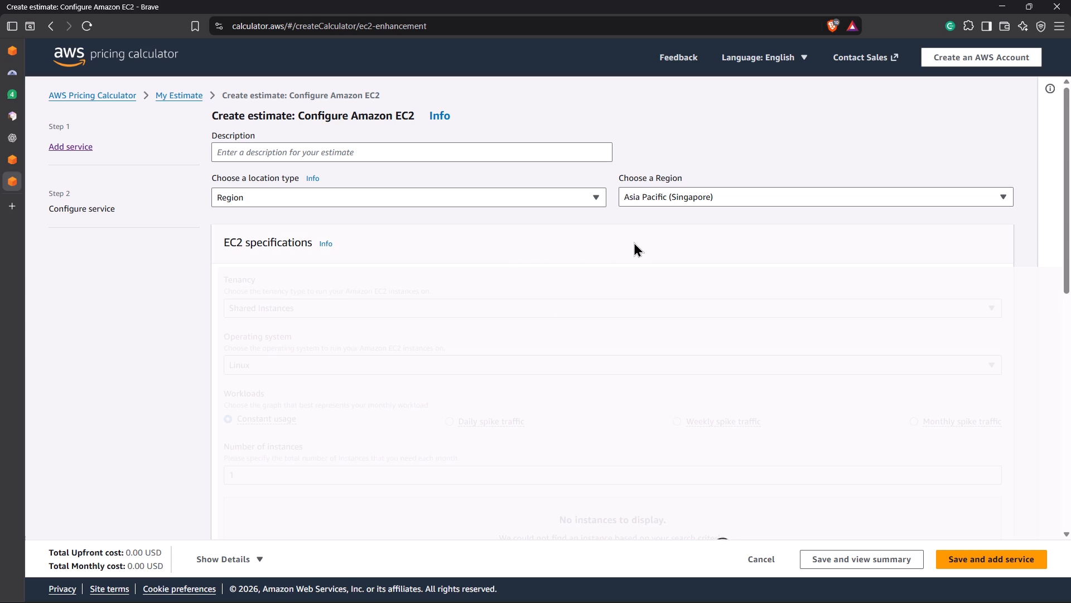
scroll(634, 242, "down", 1)
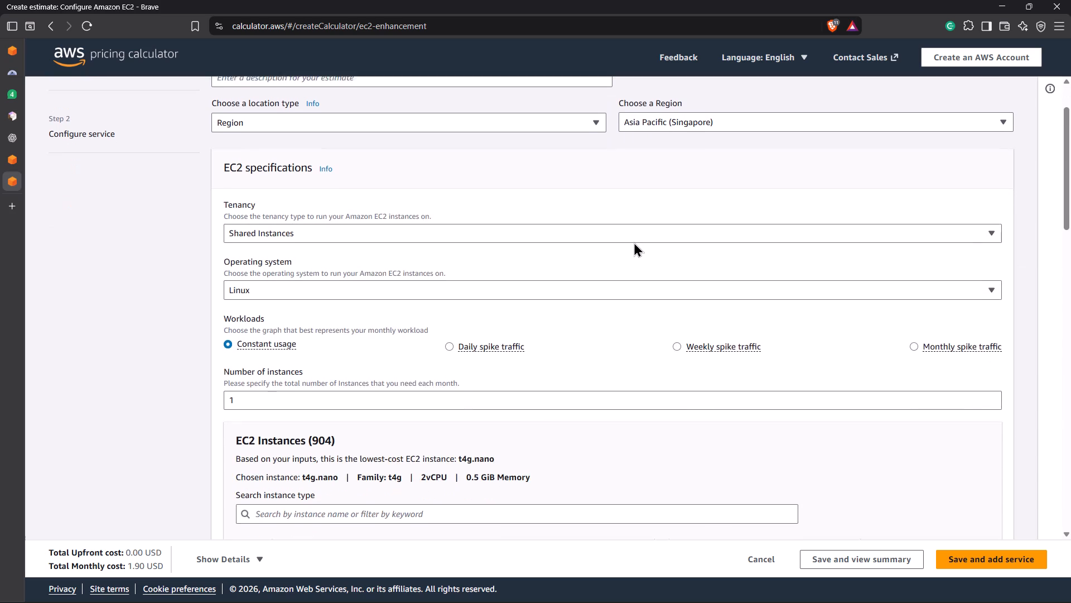
scroll(634, 242, "down", 1)
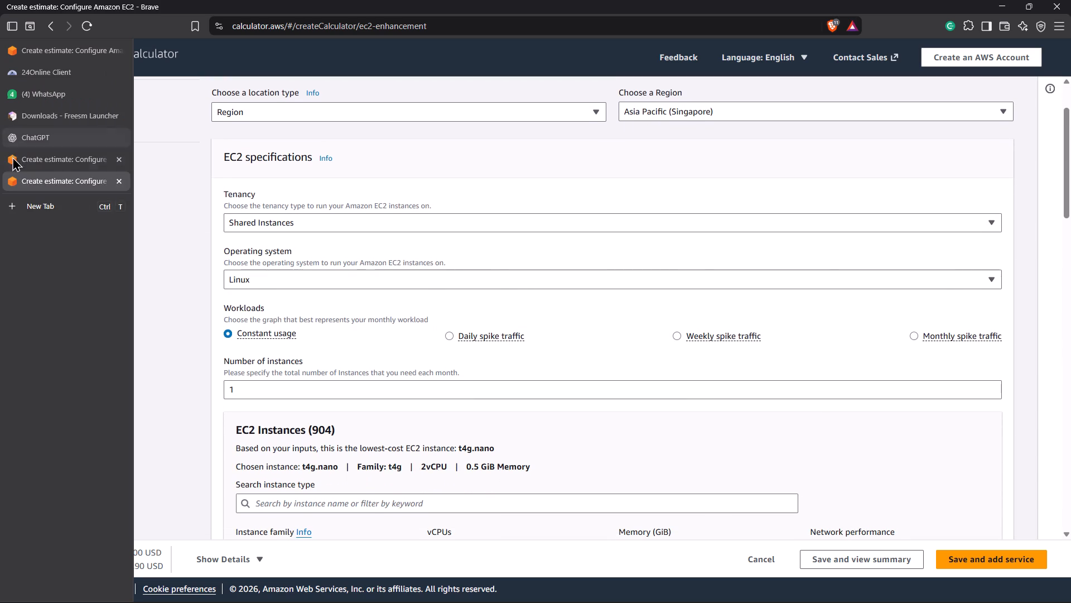
Back in the Hyderabad estimate's tab, change the EC2 workload to daily spike traffic.
left_click(20, 161)
scroll(788, 361, "up", 2)
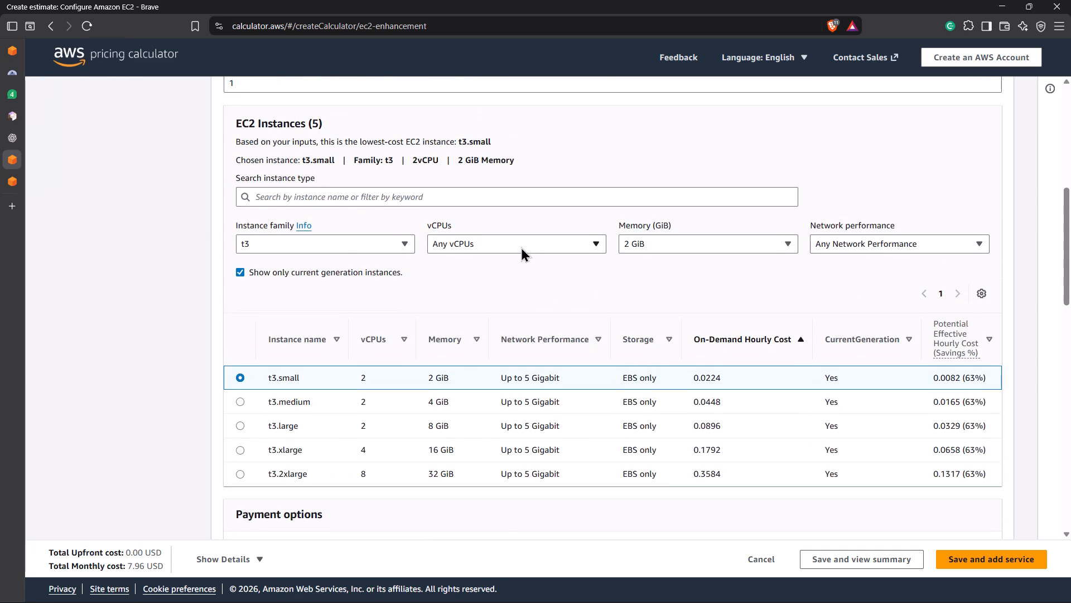
scroll(521, 247, "up", 2)
left_click(442, 208)
left_click(451, 208)
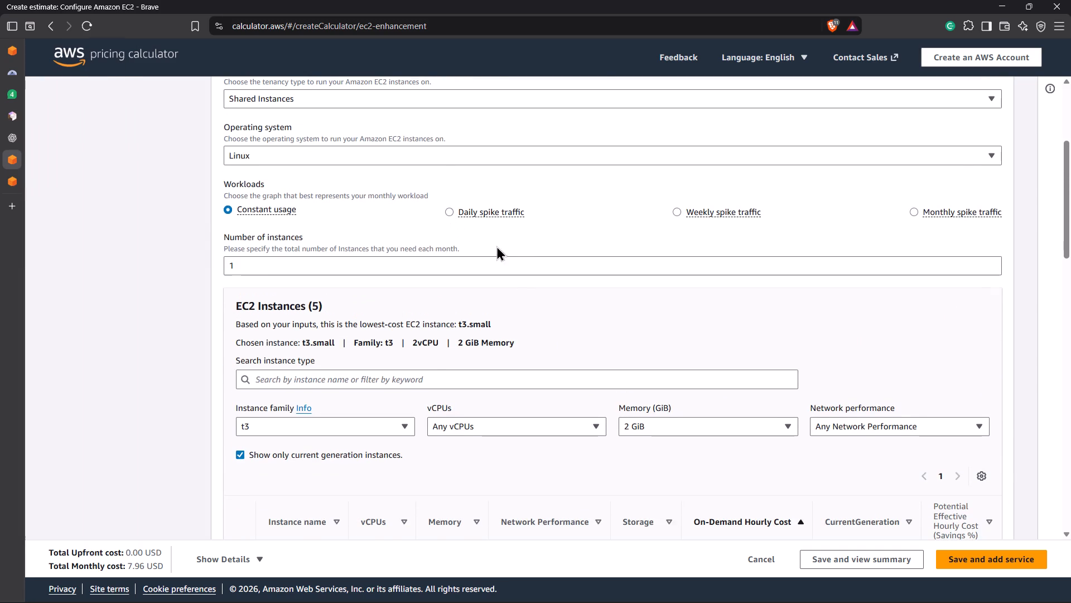
Examine the Hyderabad estimate's spike pattern settings, t3 instance prices and payment options under the daily spike workload.
scroll(524, 270, "down", 6)
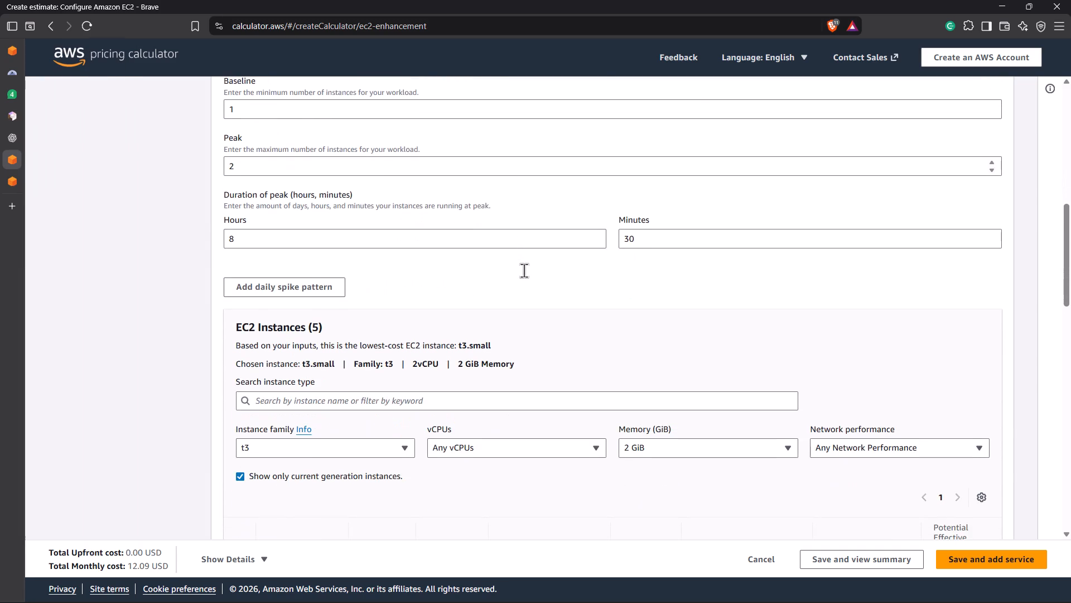
scroll(524, 270, "down", 8)
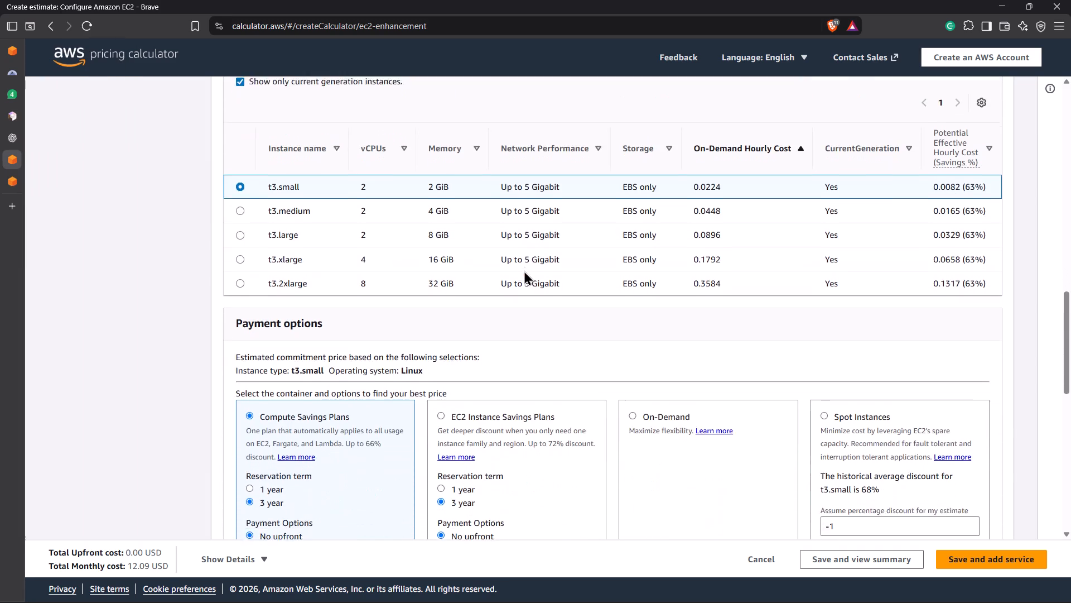
scroll(524, 270, "down", 5)
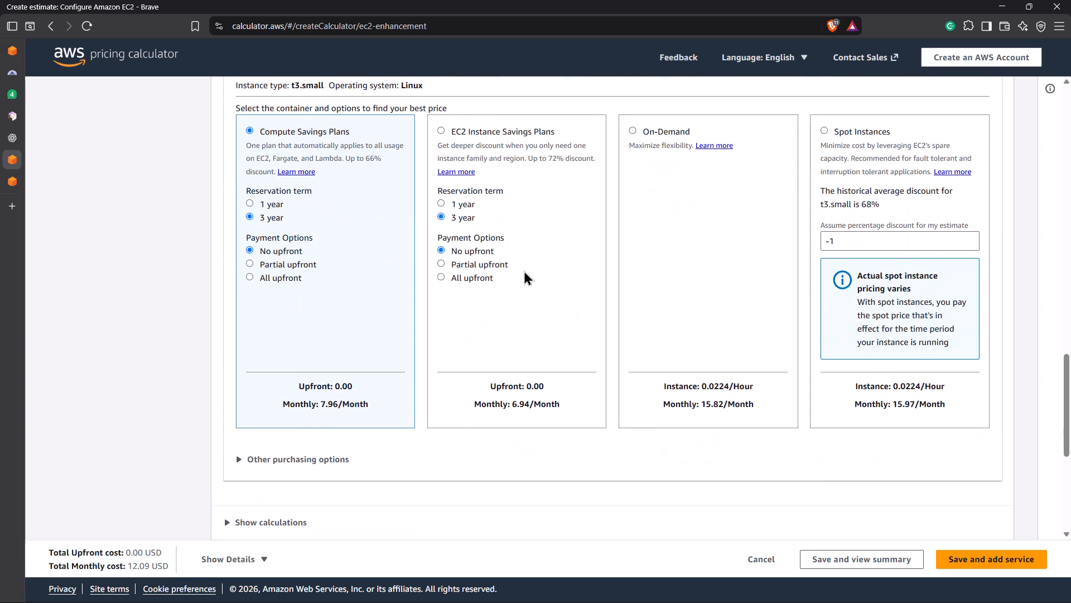
scroll(524, 270, "down", 1)
scroll(524, 270, "up", 5)
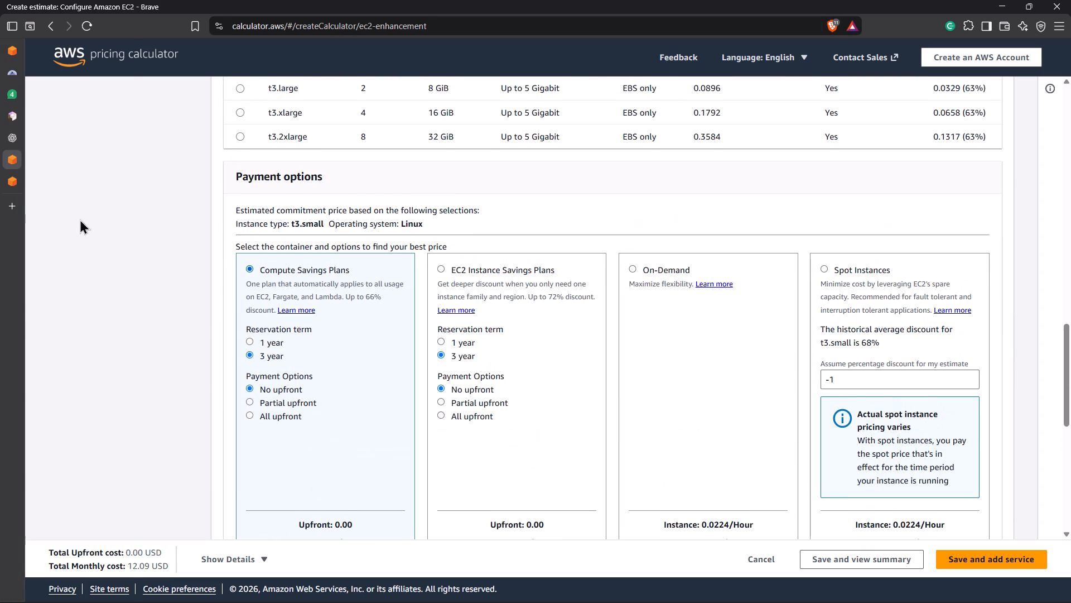
Return to the Singapore estimate's tab and set its EC2 tenancy to Dedicated Instances.
left_click(18, 185)
scroll(501, 226, "down", 2)
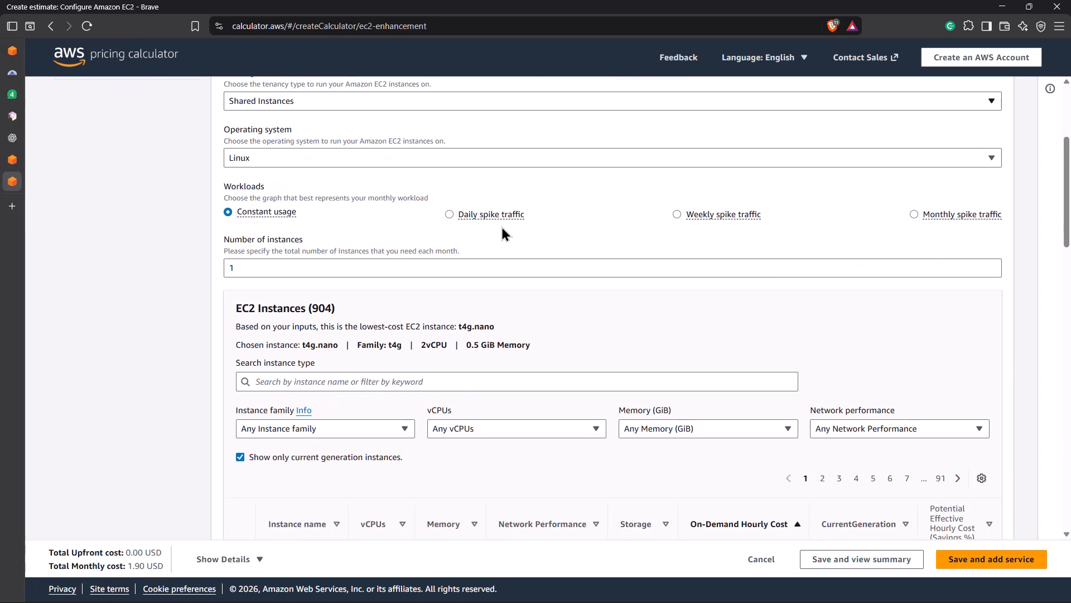
scroll(501, 226, "down", 2)
scroll(501, 226, "right", 1)
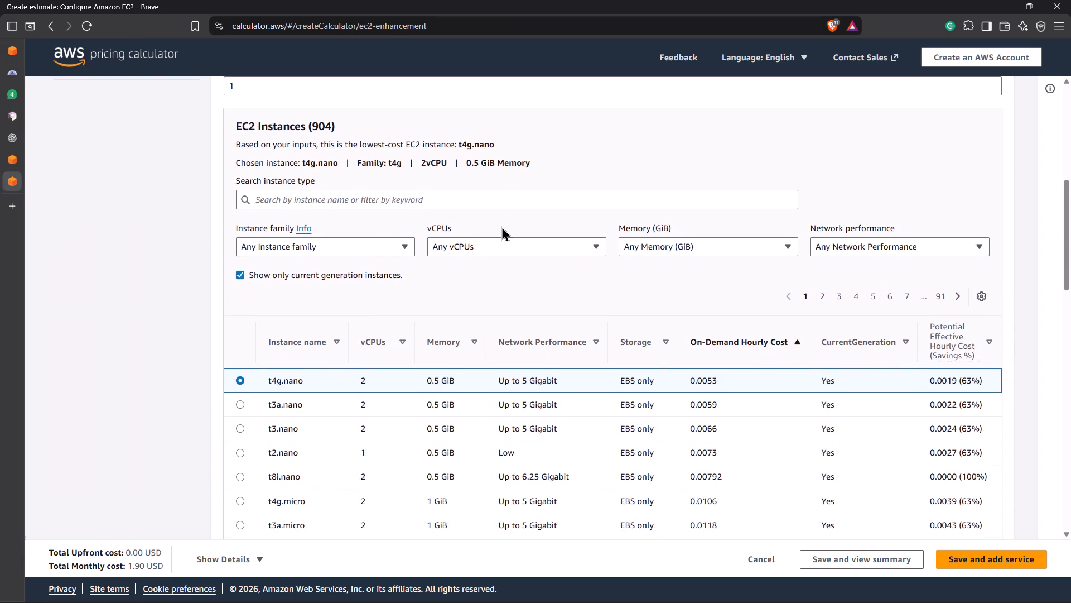
scroll(501, 226, "right", 1)
scroll(501, 226, "up", 1)
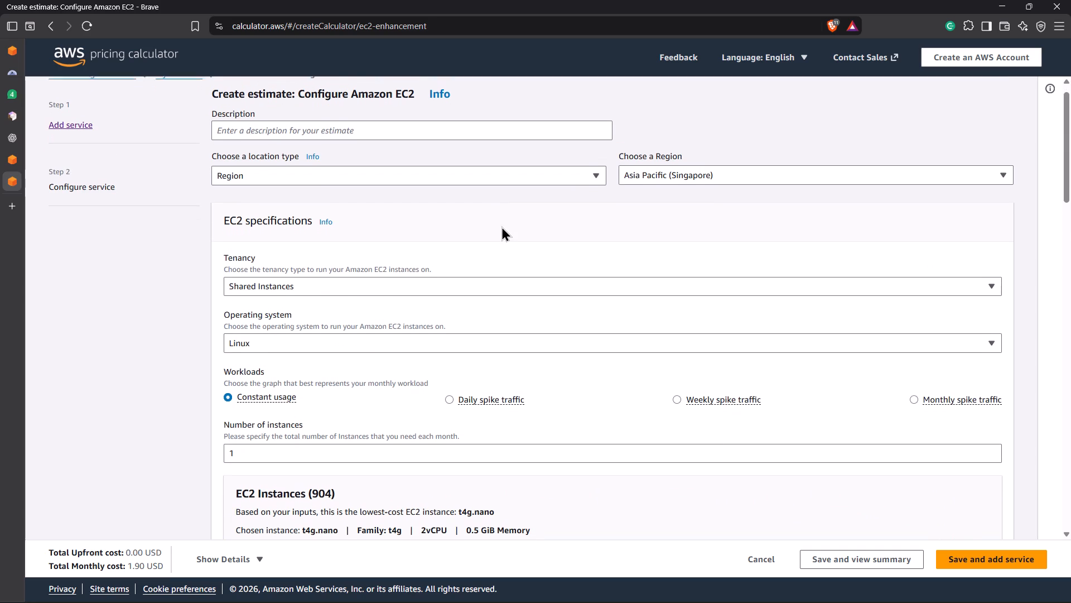
scroll(501, 226, "up", 1)
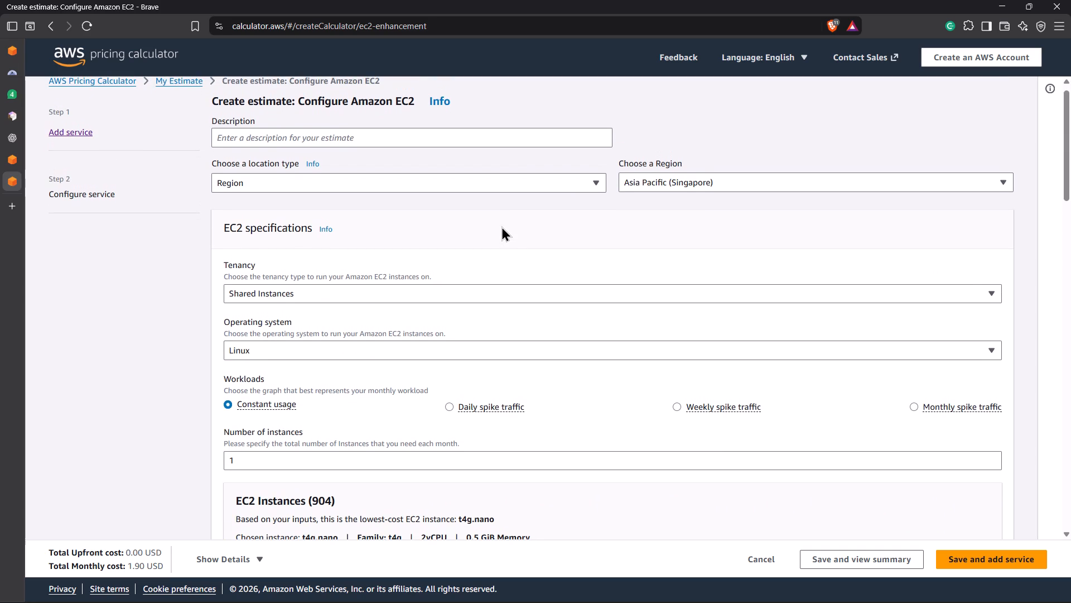
left_click(735, 295)
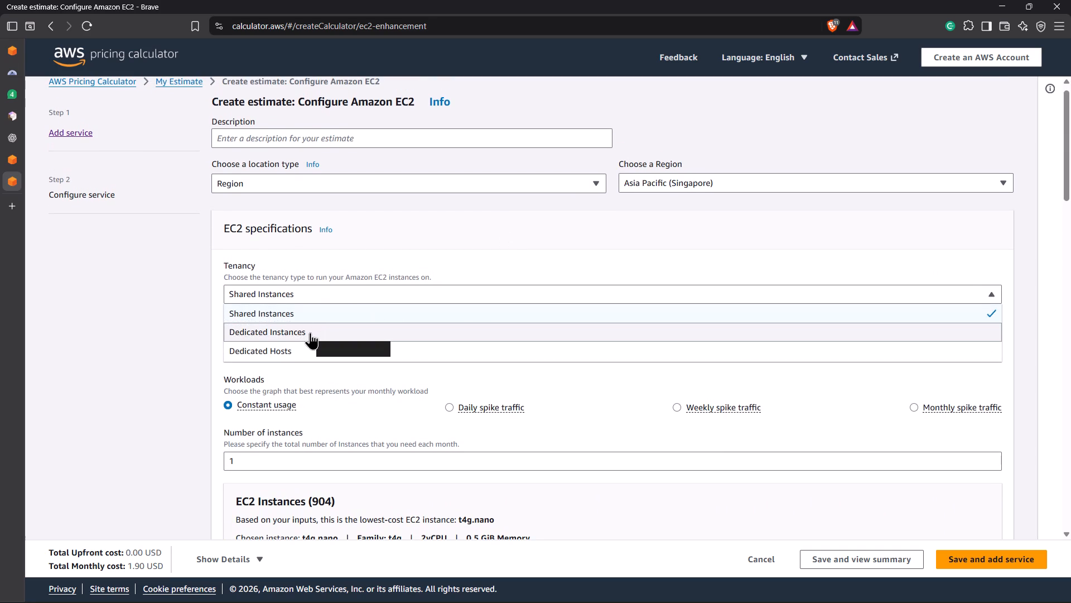
left_click(310, 332)
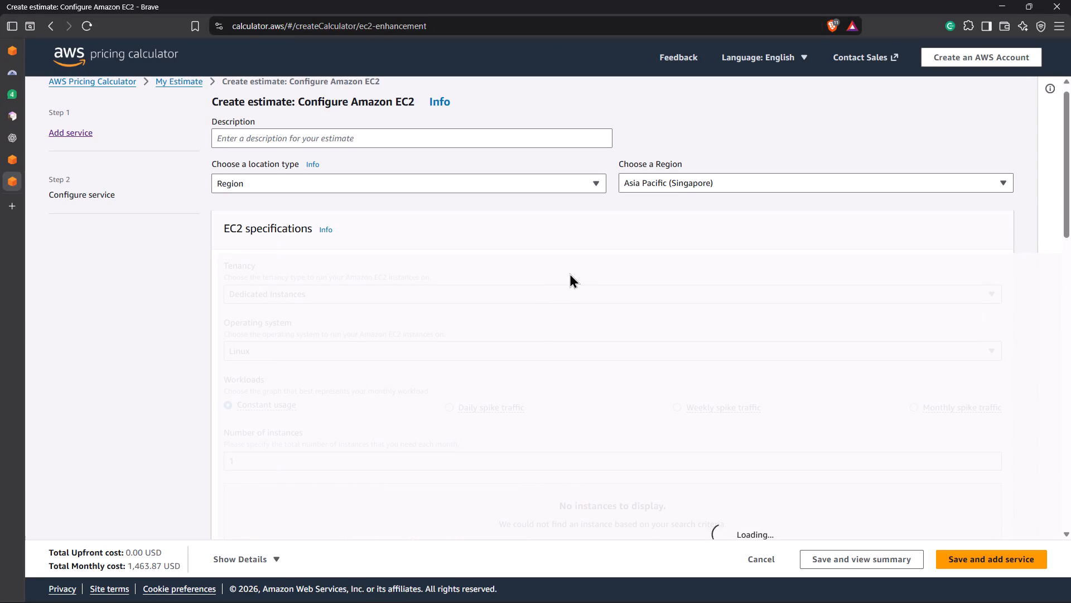
scroll(681, 274, "down", 1)
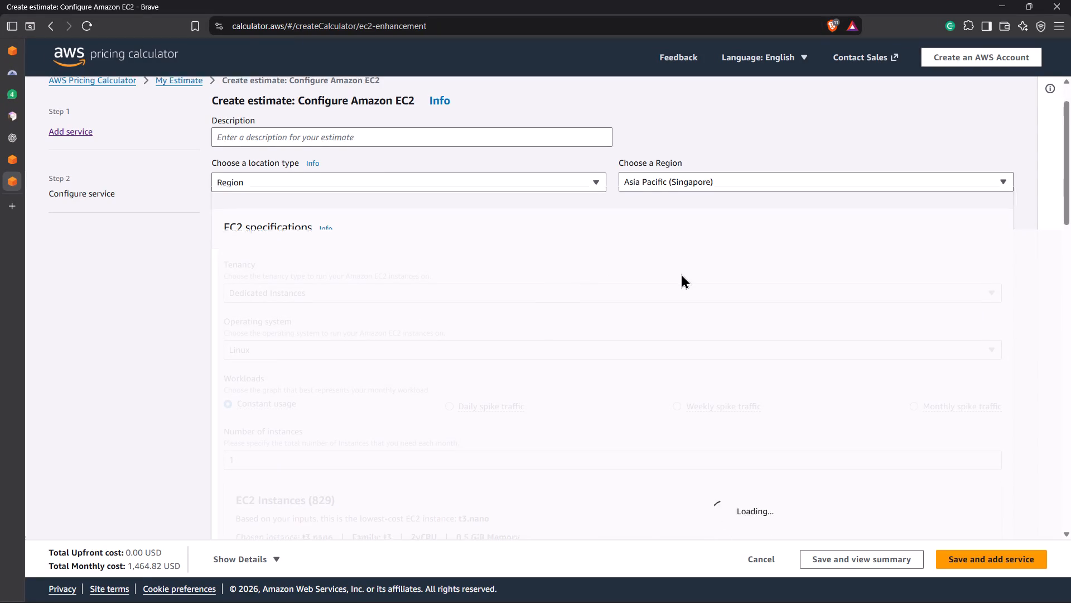
Set the Singapore estimate's workload to daily spike traffic.
scroll(681, 274, "down", 1)
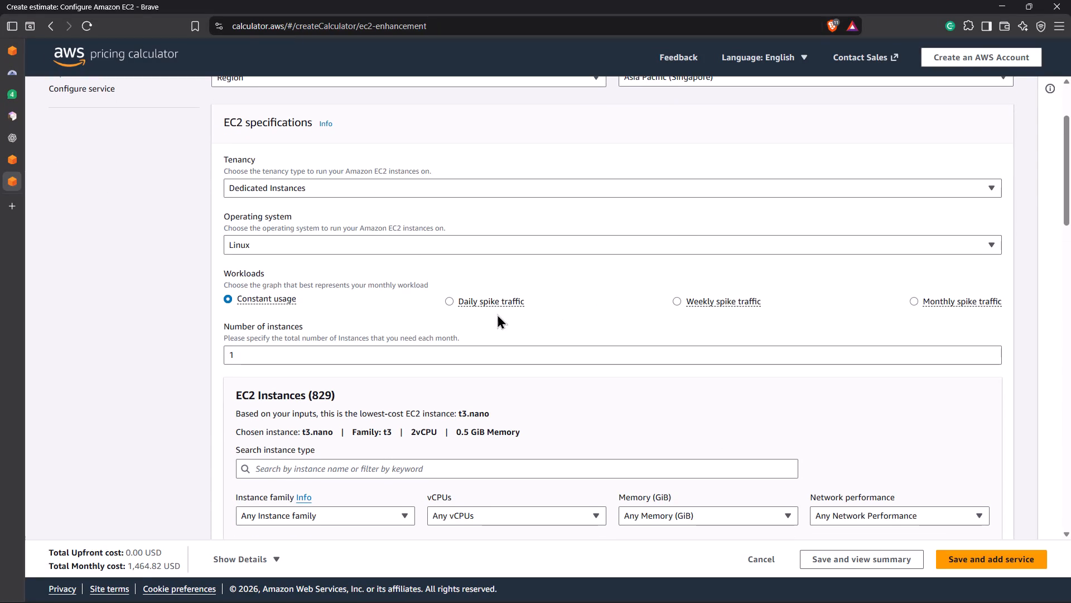
left_click(450, 299)
Filter the Singapore estimate's EC2 instances to the t3 instance family.
scroll(599, 337, "down", 4)
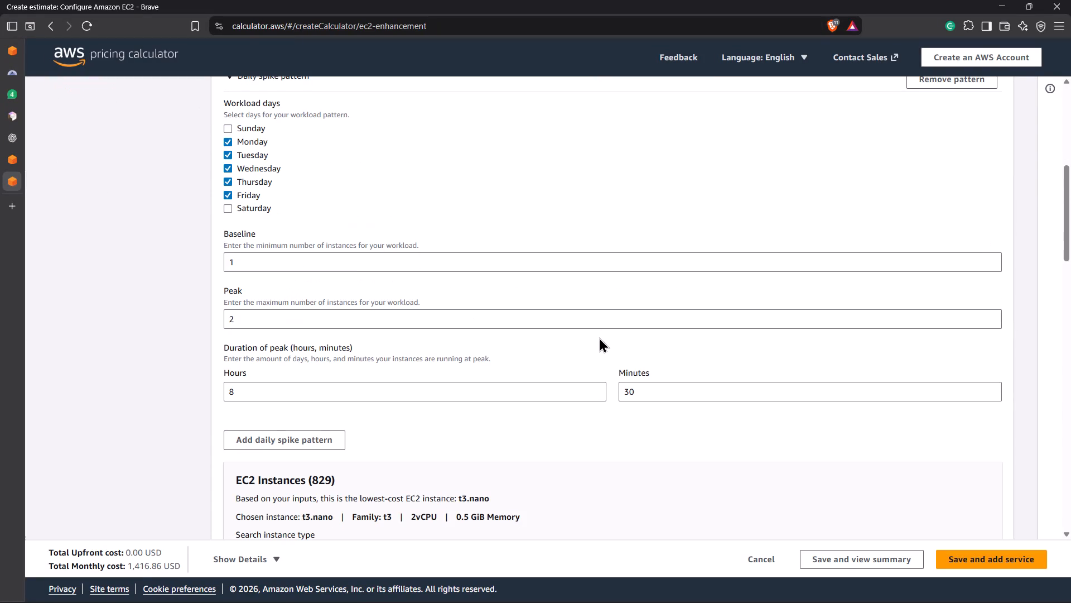
scroll(599, 337, "down", 4)
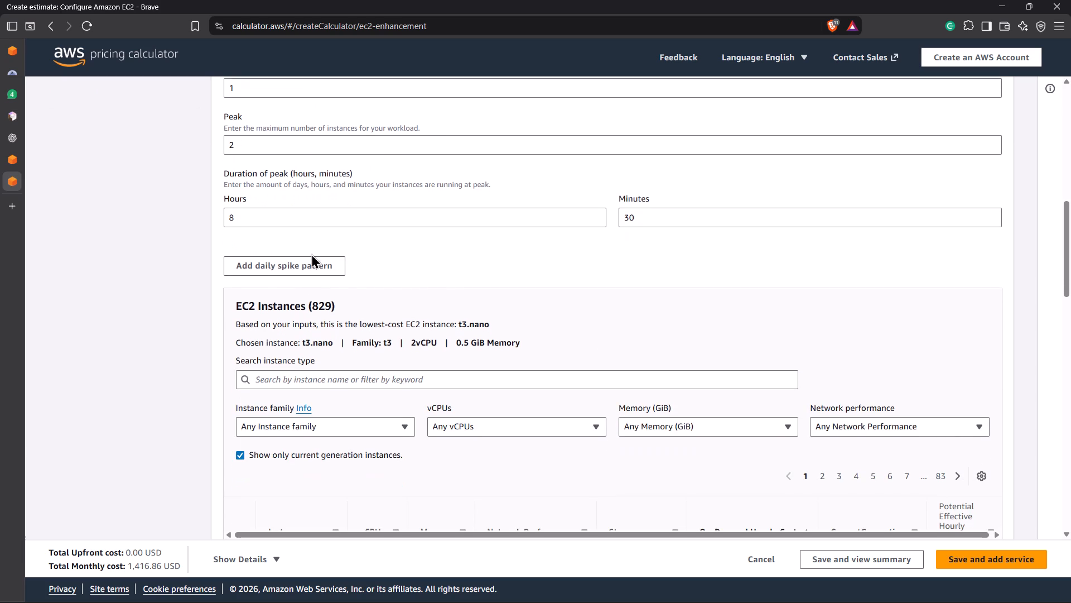
left_click(364, 430)
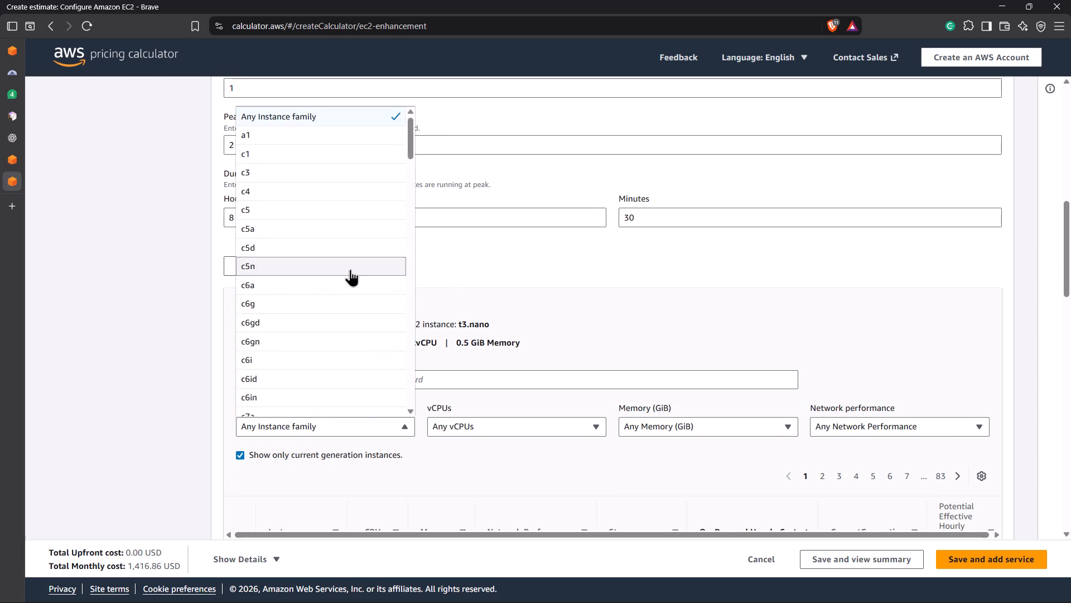
scroll(350, 269, "down", 9)
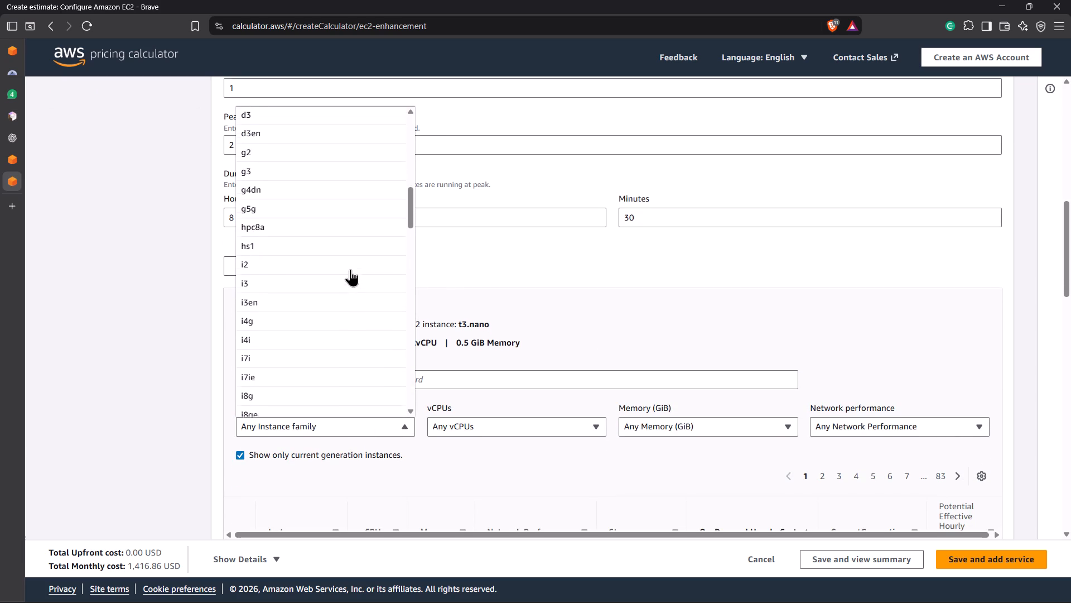
scroll(350, 269, "down", 8)
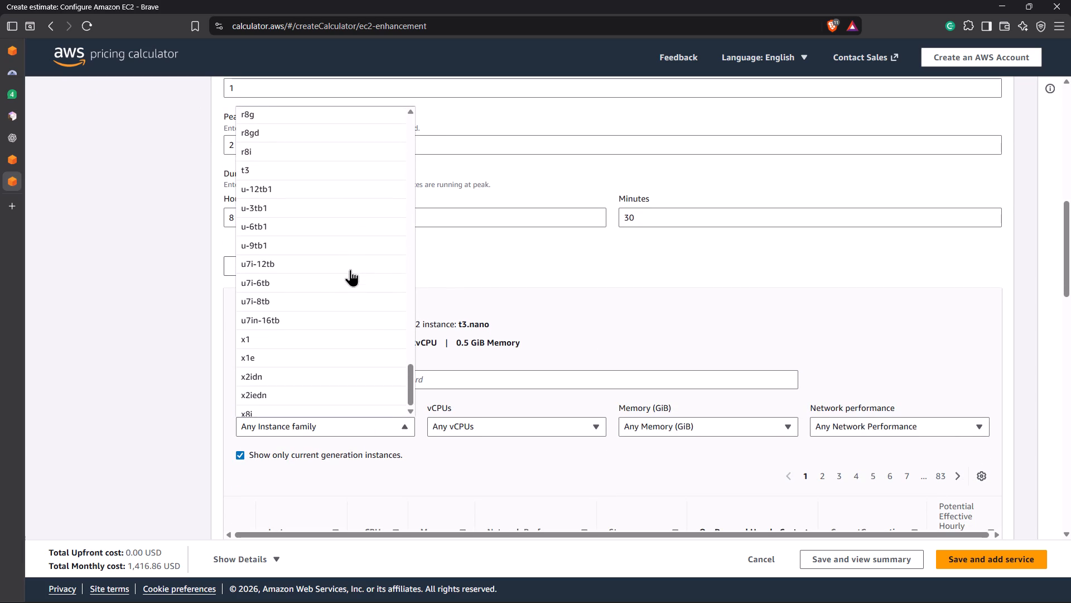
scroll(350, 269, "up", 2)
left_click(263, 272)
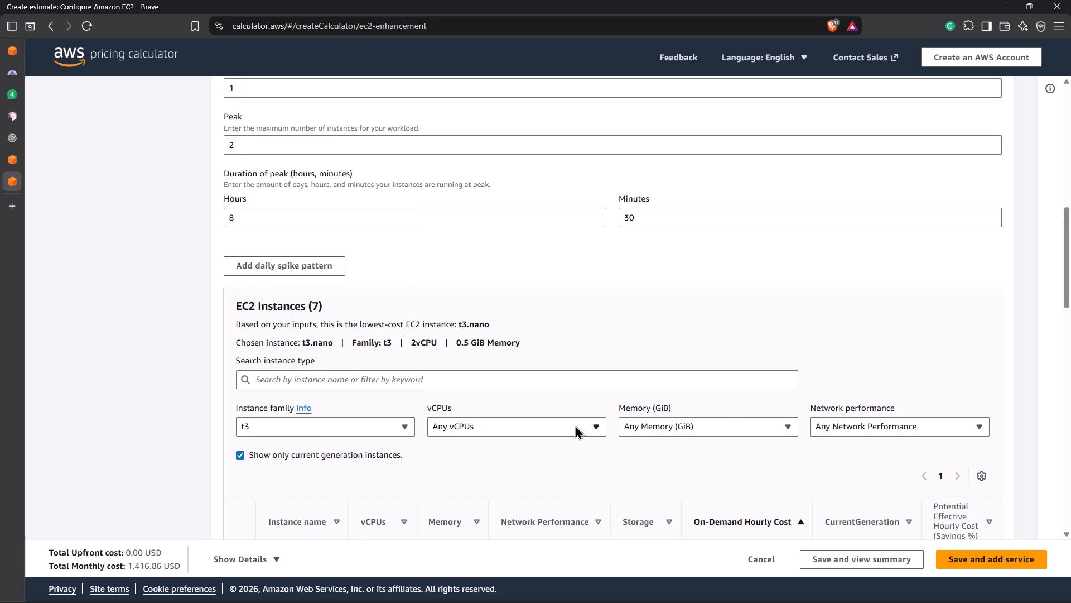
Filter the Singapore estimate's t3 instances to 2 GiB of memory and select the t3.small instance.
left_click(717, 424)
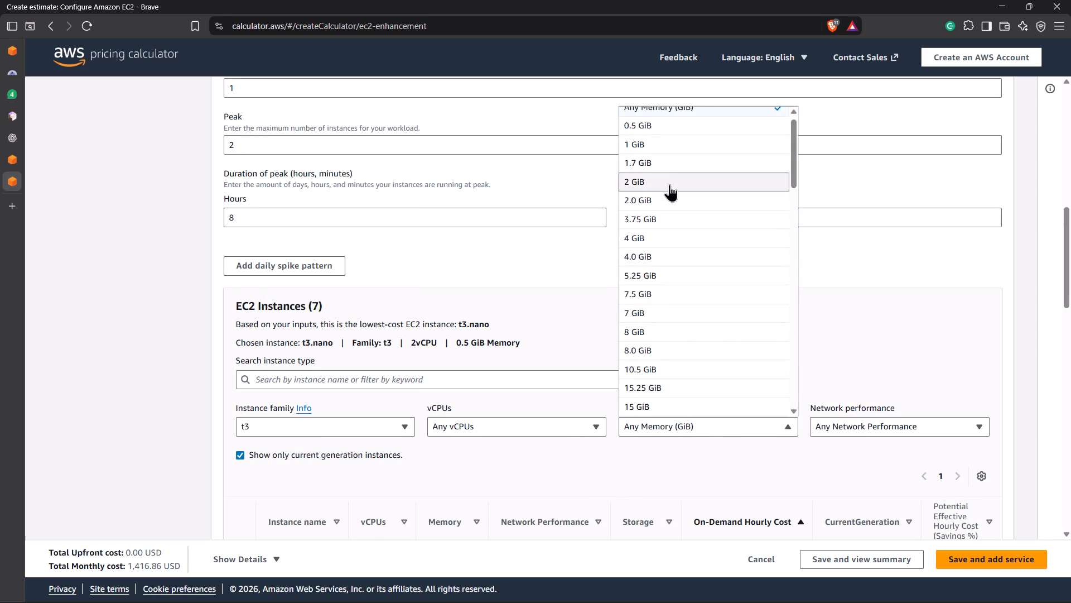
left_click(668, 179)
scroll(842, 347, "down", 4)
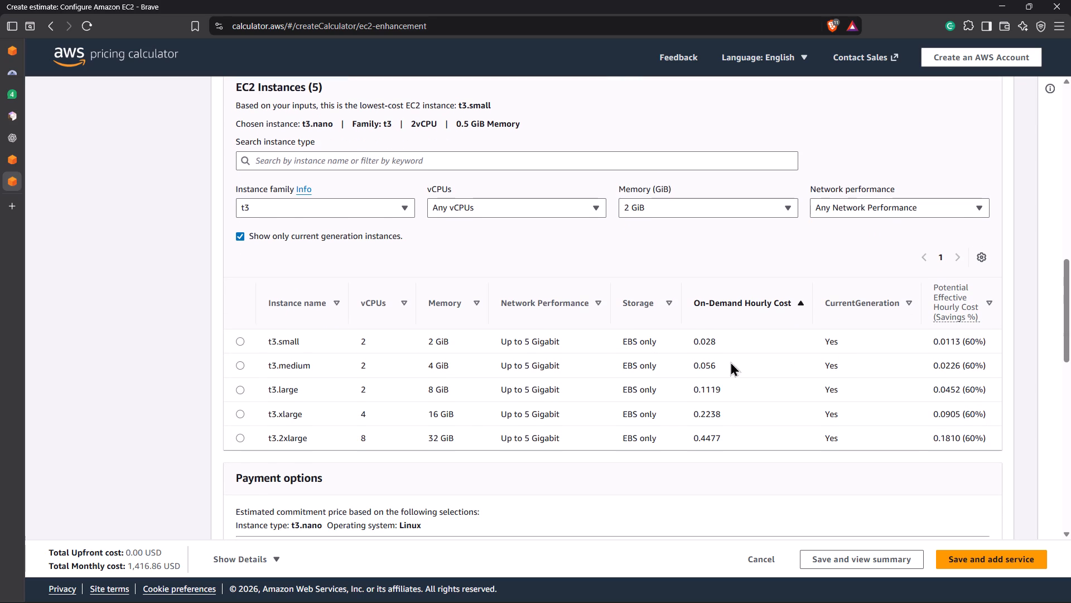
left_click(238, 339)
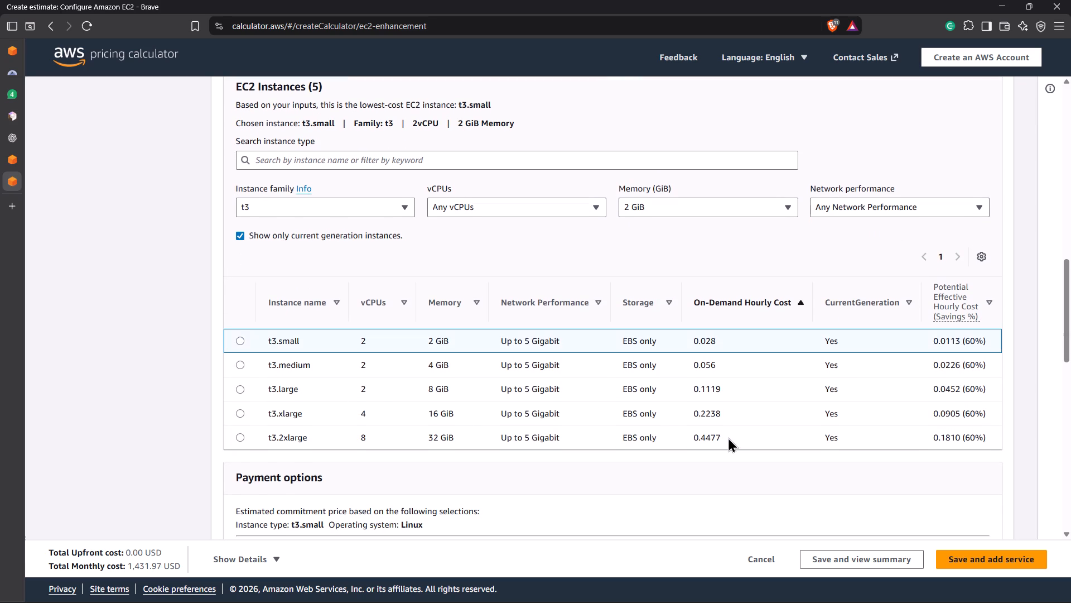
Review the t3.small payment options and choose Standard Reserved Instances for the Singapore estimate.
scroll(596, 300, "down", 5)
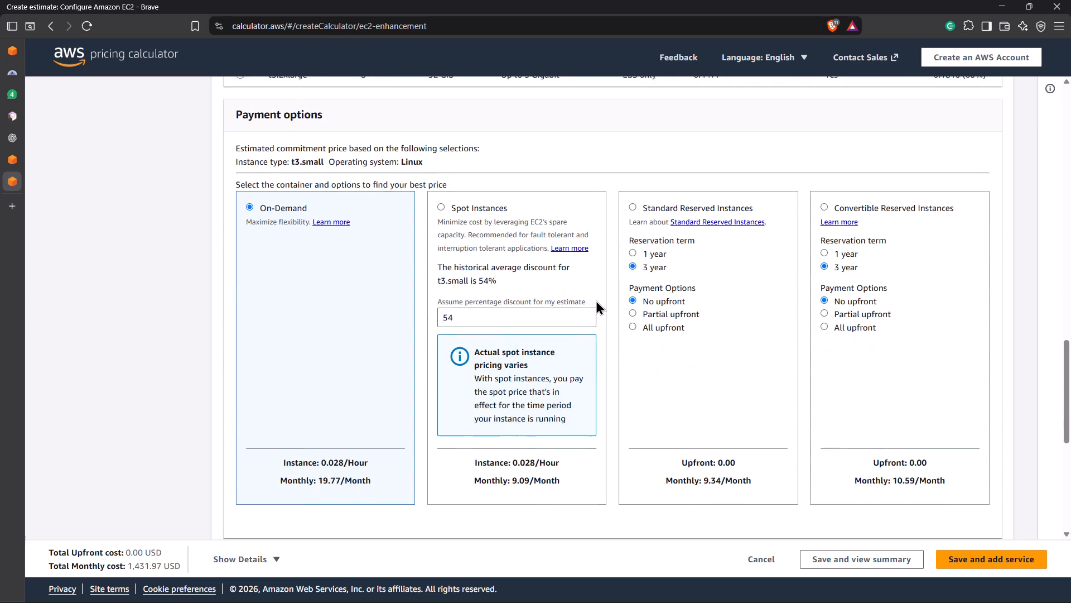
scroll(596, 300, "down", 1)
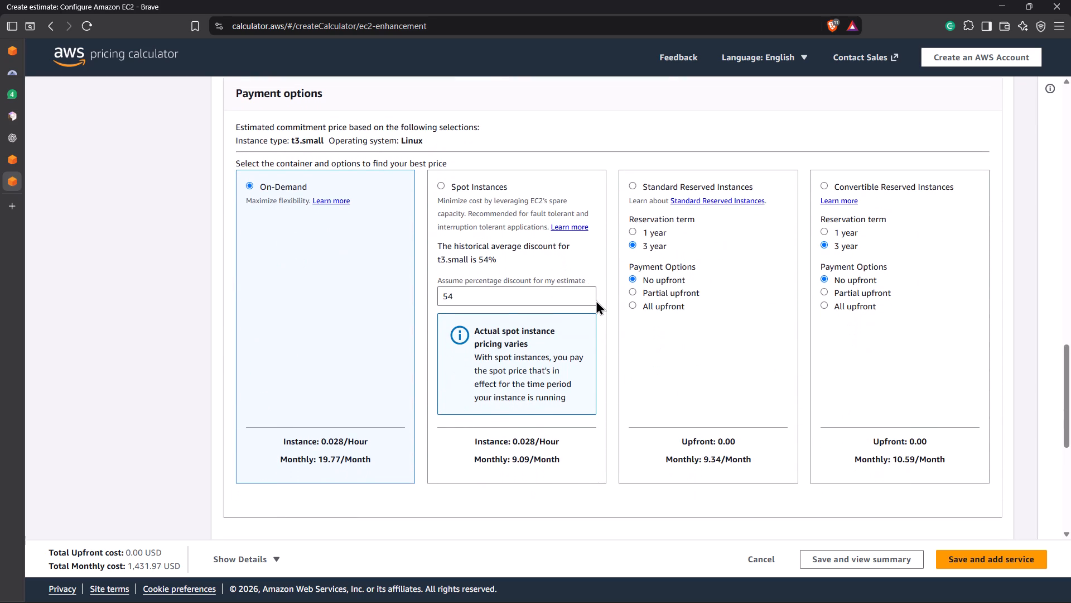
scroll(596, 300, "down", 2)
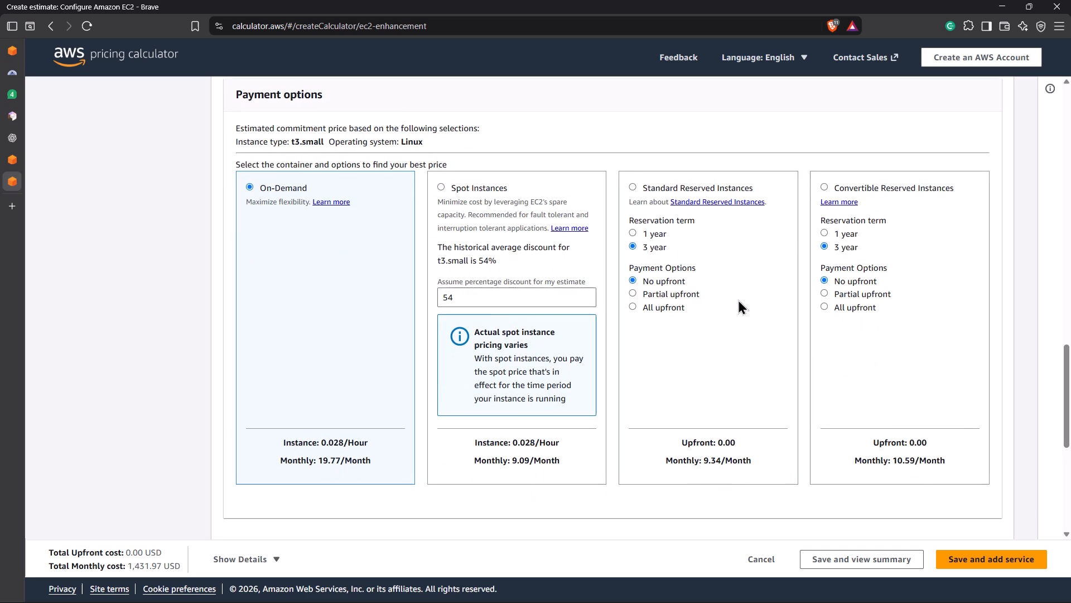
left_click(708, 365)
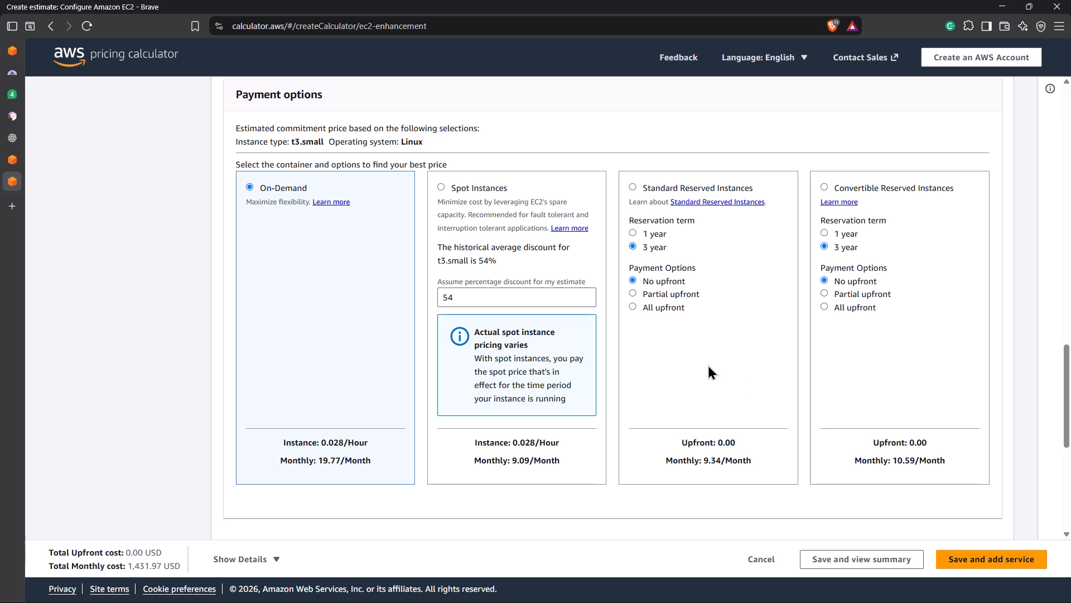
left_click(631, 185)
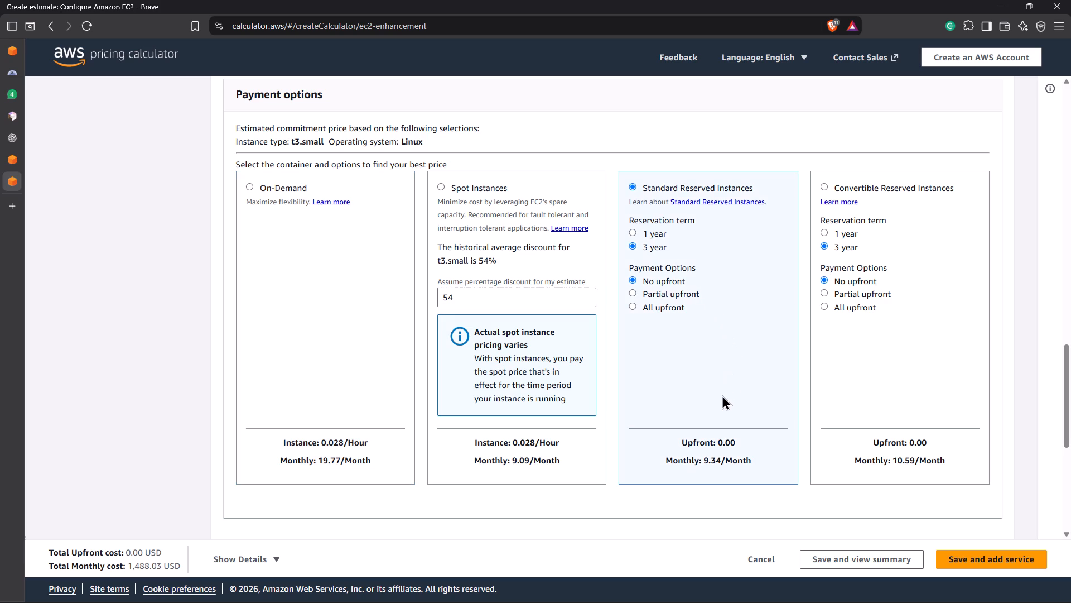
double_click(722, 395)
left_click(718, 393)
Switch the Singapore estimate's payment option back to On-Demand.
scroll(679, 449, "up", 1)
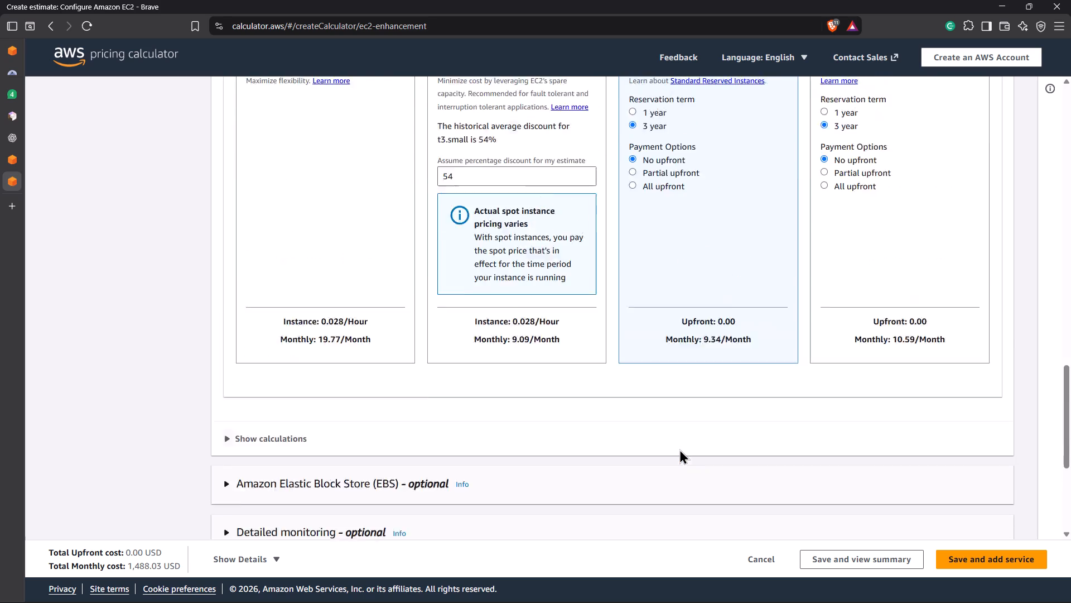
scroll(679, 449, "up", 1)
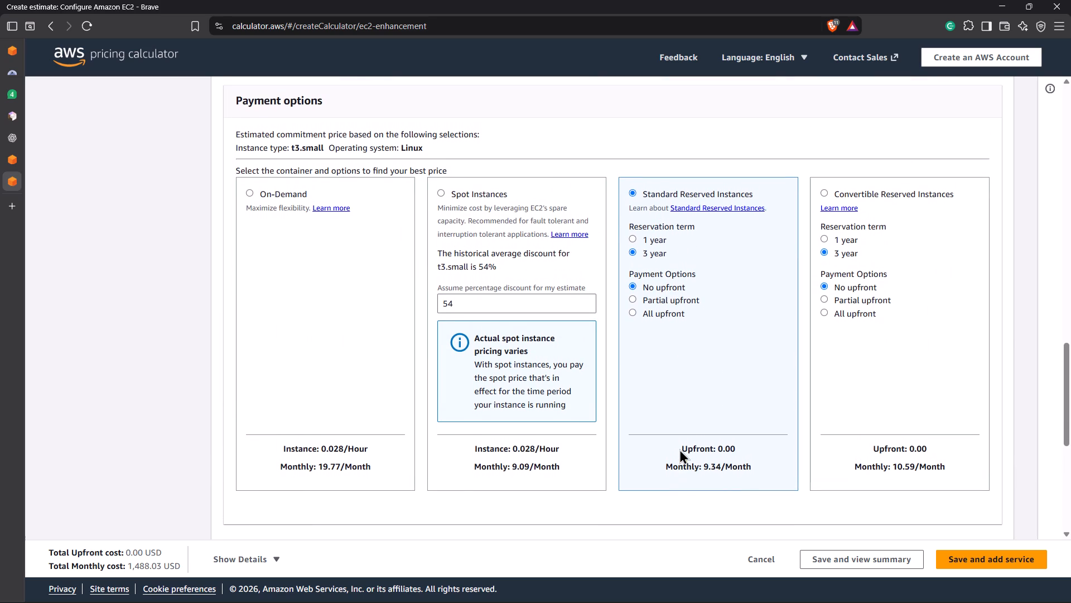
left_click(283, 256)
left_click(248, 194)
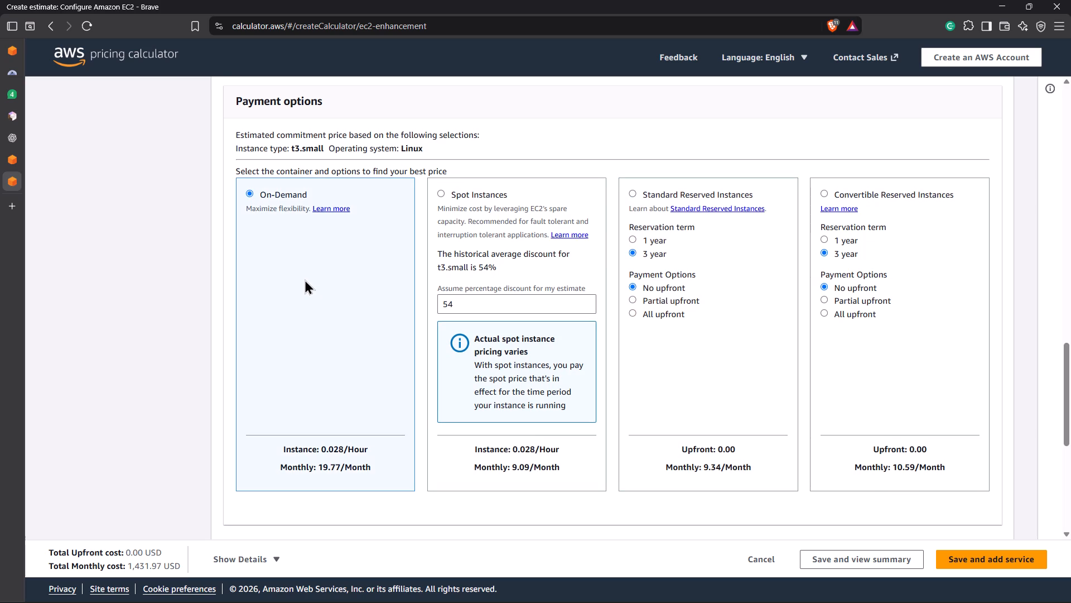
Return to the Hyderabad estimate's tab and examine its payment options, t3.small selection, tenancy, region and workload settings.
key("ctrl+shift+Tab")
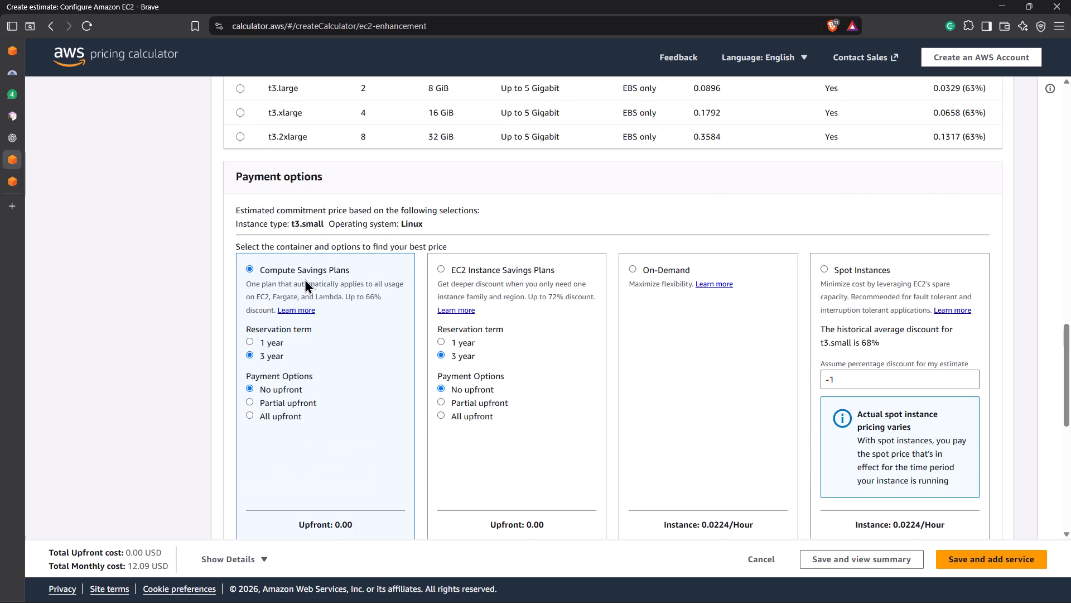
scroll(562, 363, "down", 1)
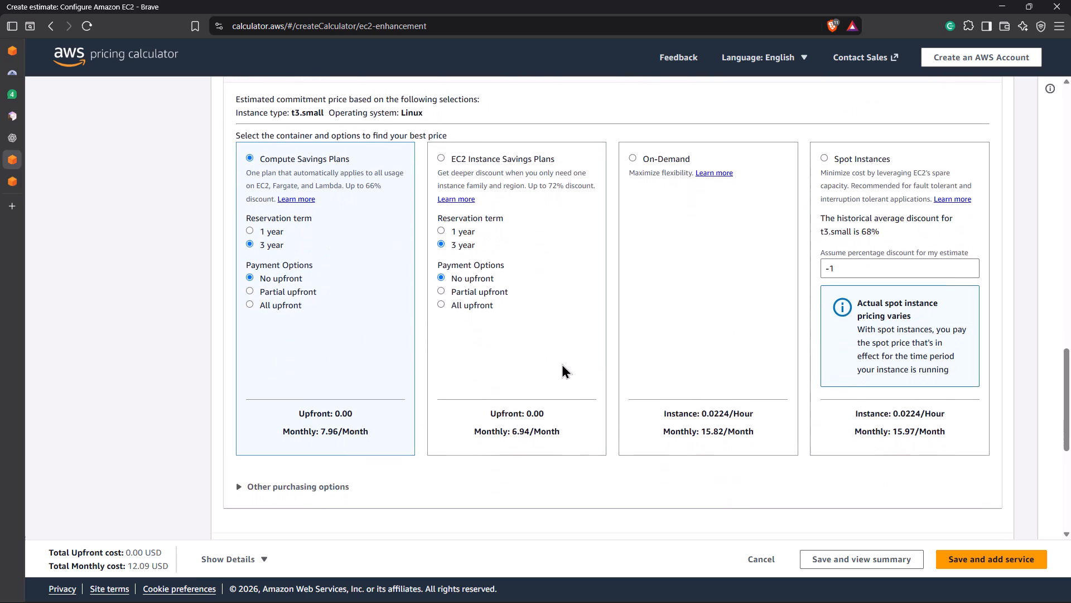
scroll(562, 363, "down", 2)
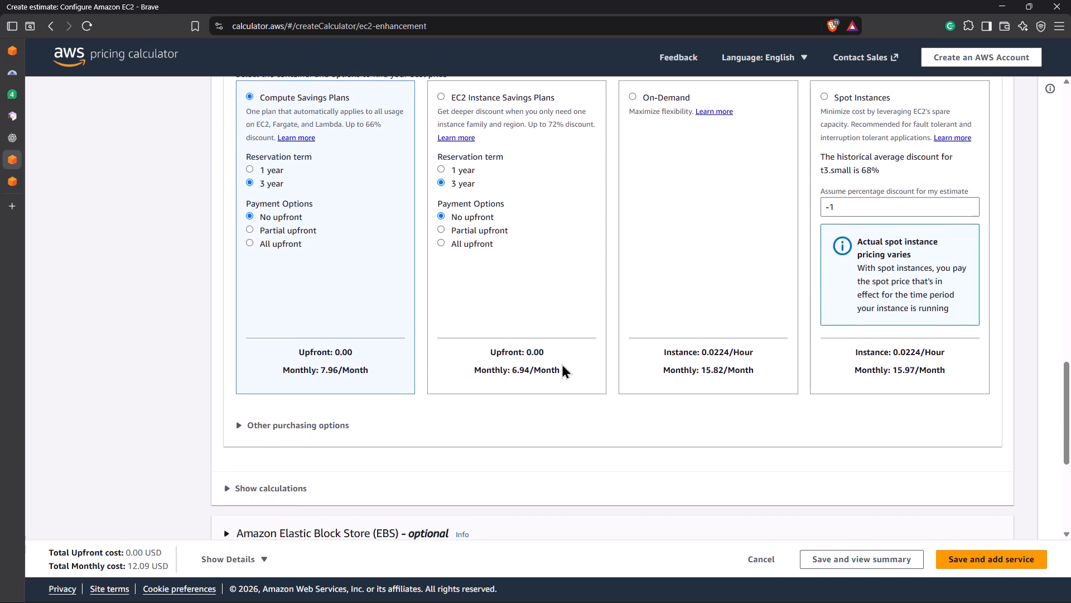
scroll(562, 363, "down", 1)
scroll(562, 363, "up", 7)
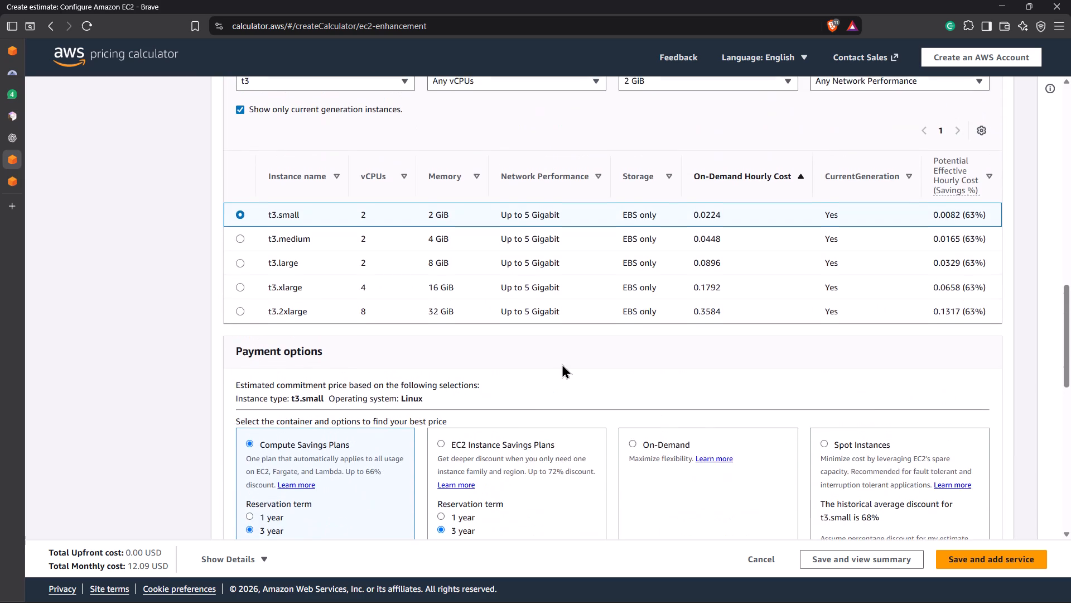
scroll(562, 363, "up", 6)
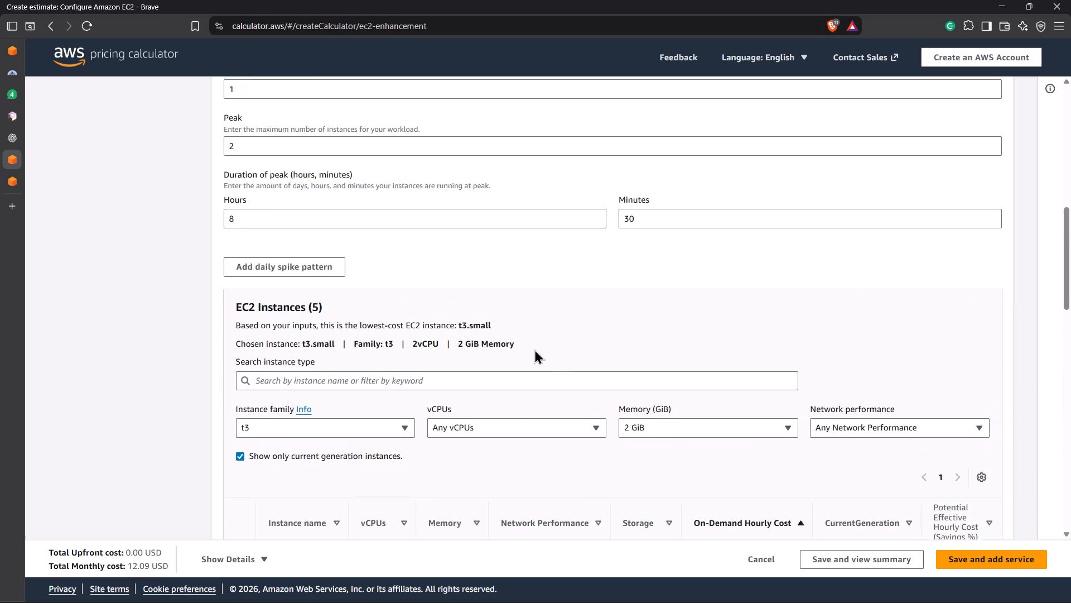
scroll(534, 349, "up", 7)
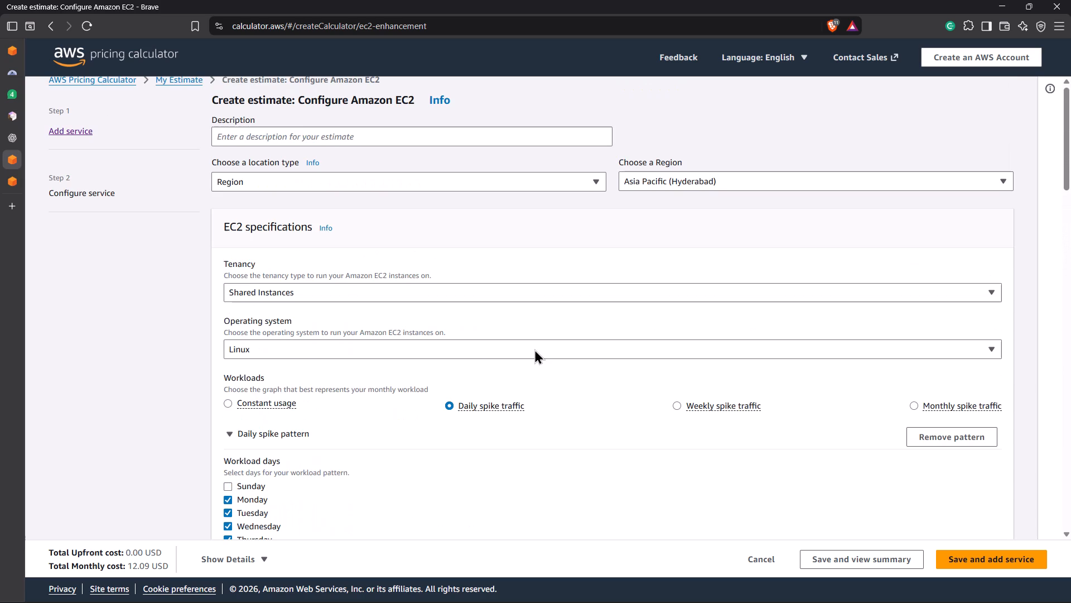
scroll(534, 349, "up", 2)
scroll(534, 349, "down", 1)
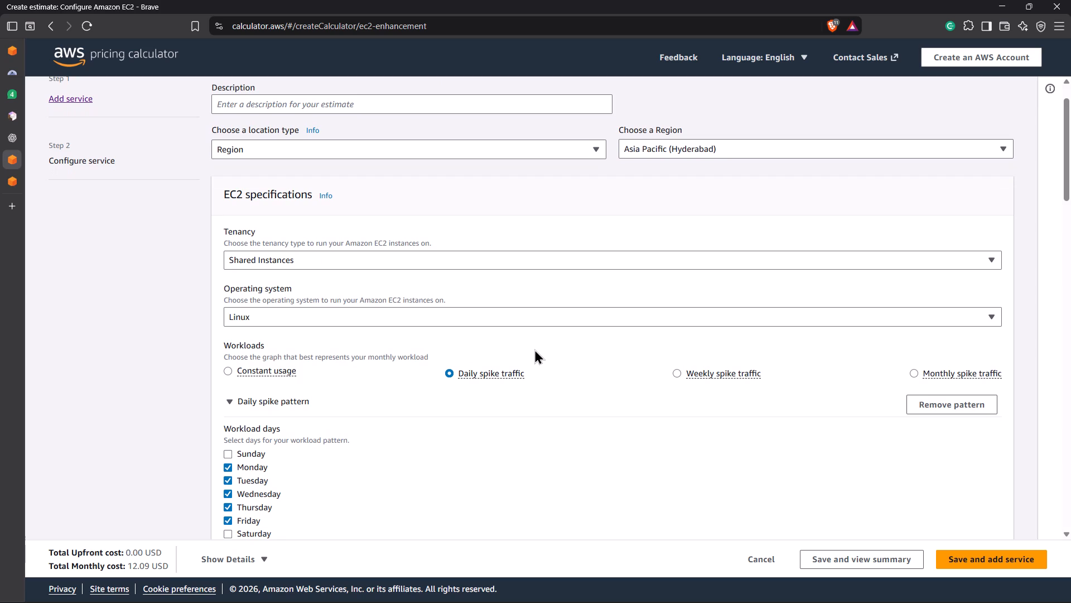
scroll(534, 349, "down", 12)
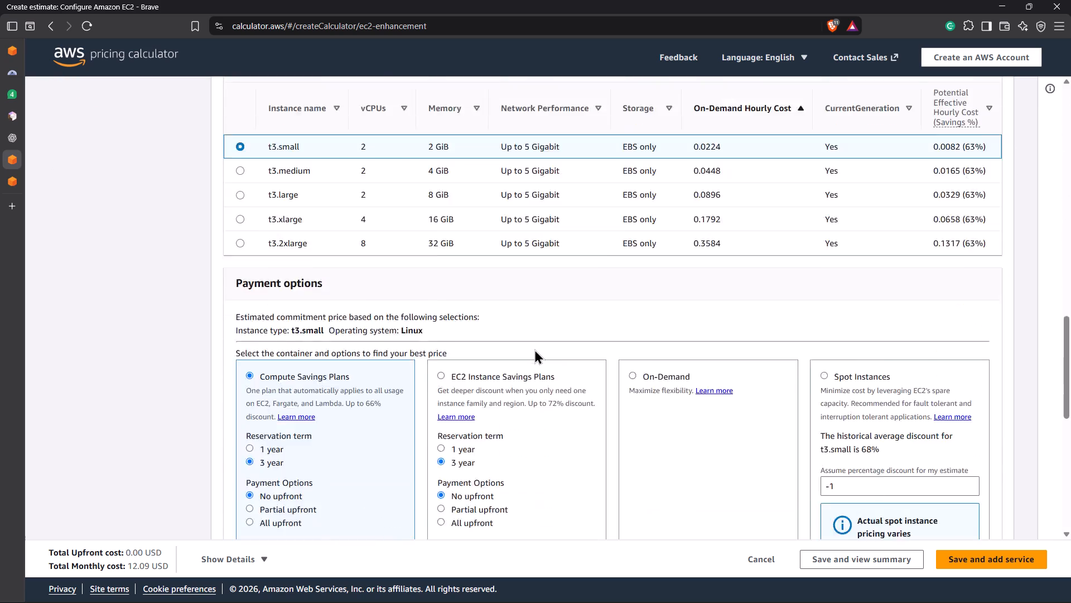
Save the Hyderabad EC2 estimate, view its summary and select the Amazon EC2 entry.
left_click(839, 563)
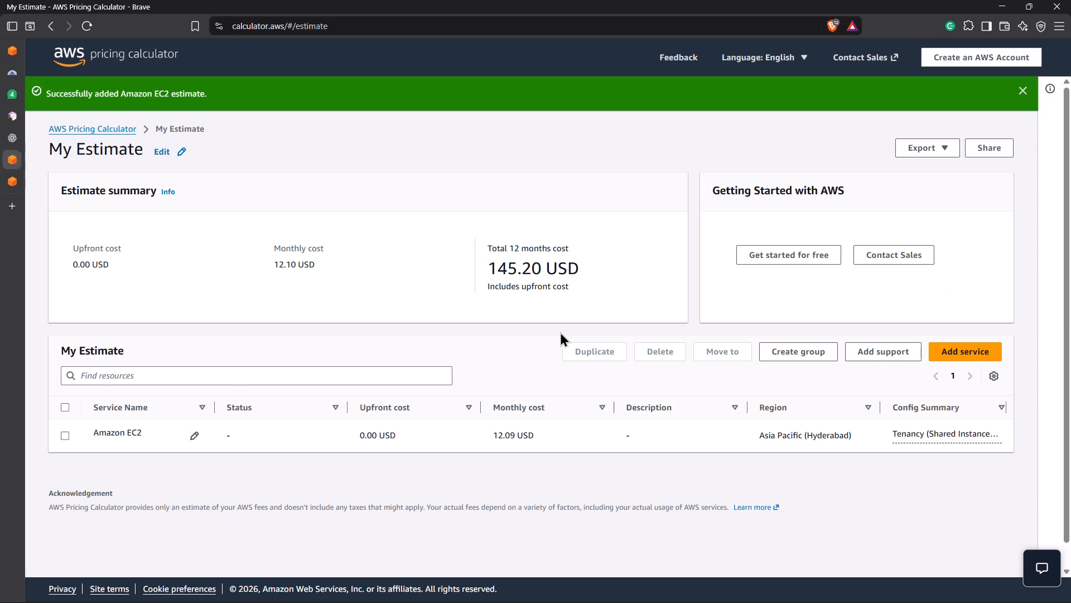
scroll(560, 332, "down", 1)
left_click(67, 437)
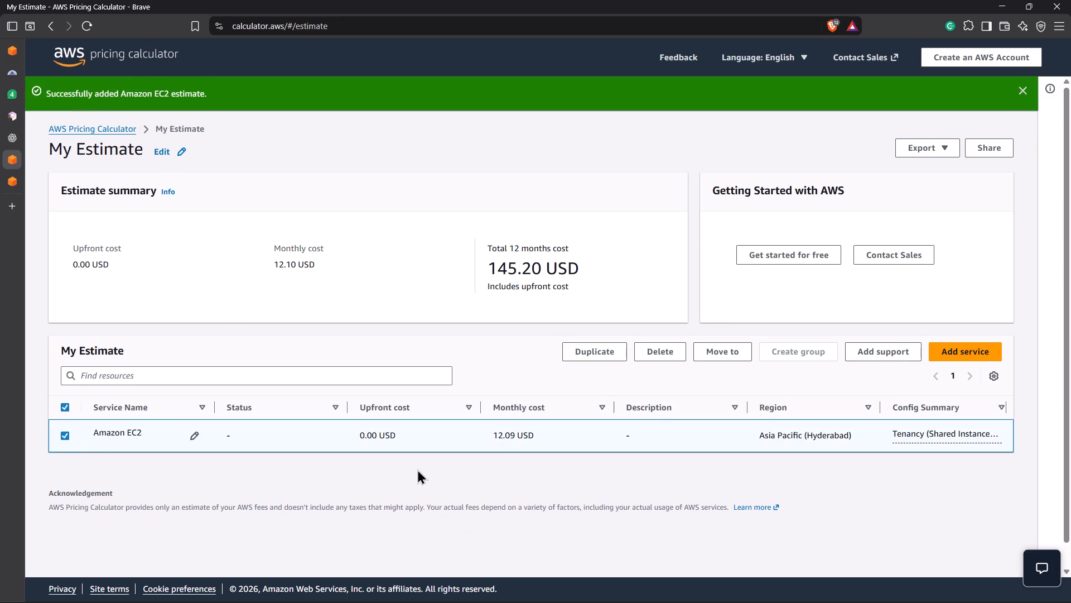
scroll(510, 452, "down", 1)
Return to the Singapore estimate's tab and change its EC2 tenancy to Shared Instances.
key("ctrl+Tab")
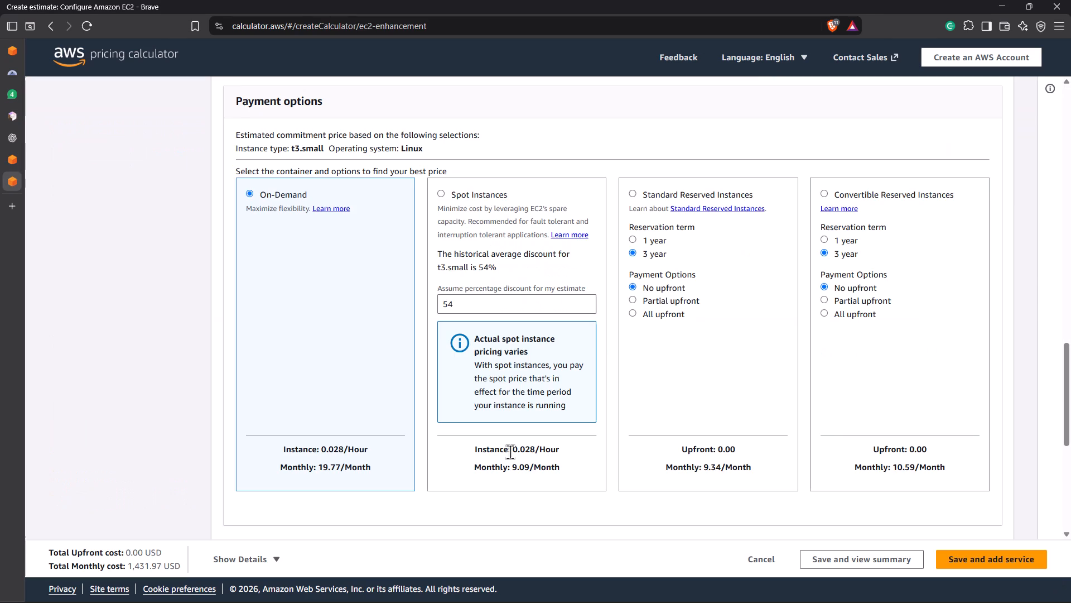
scroll(659, 349, "up", 9)
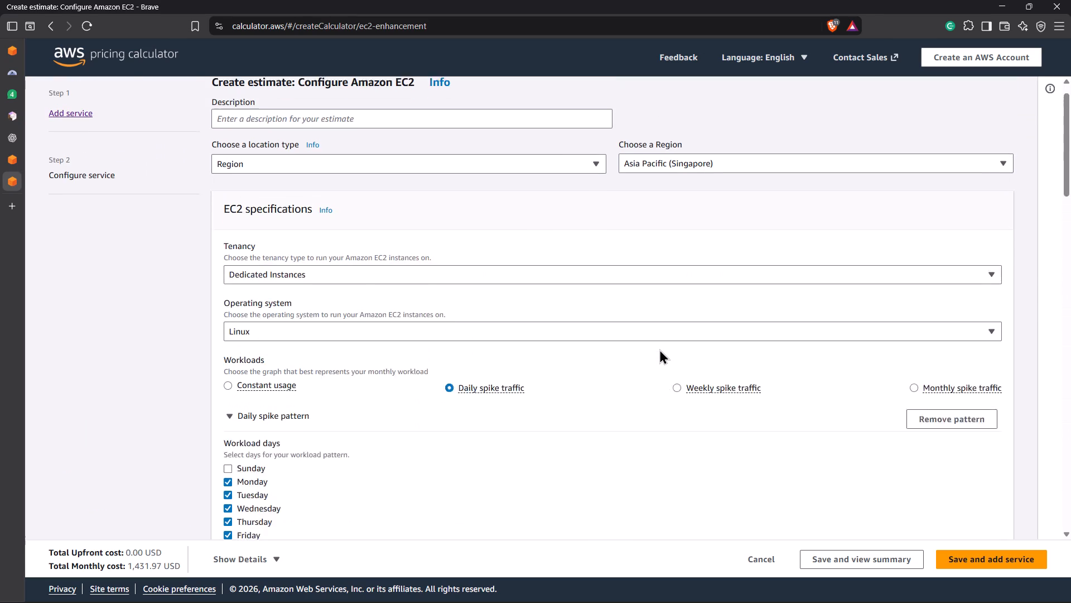
left_click(555, 313)
left_click(385, 326)
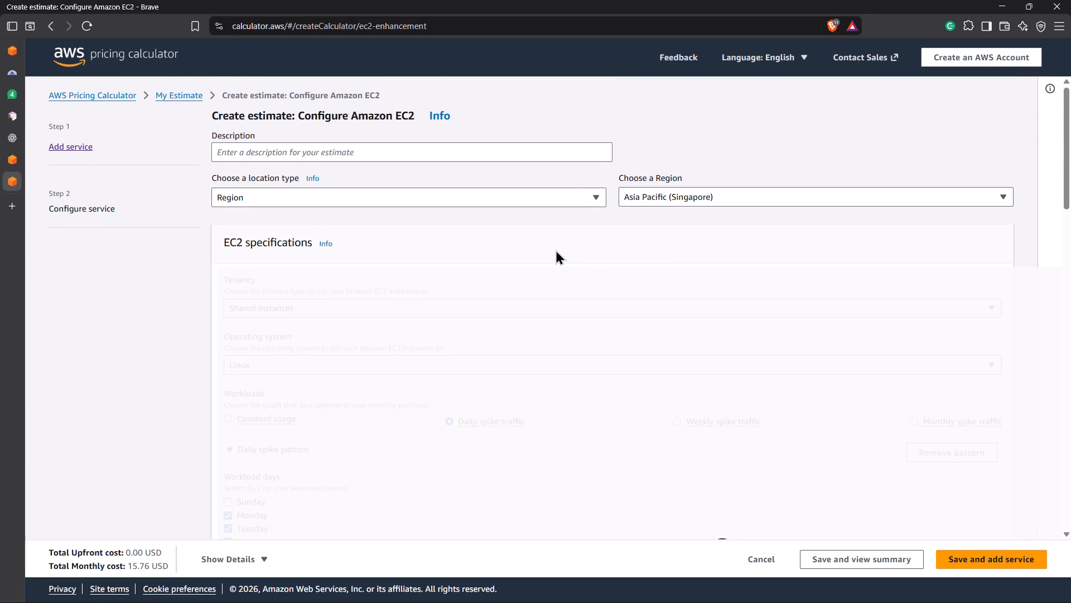
Examine the Singapore estimate's daily spike pattern and instance list under shared tenancy.
scroll(556, 250, "down", 4)
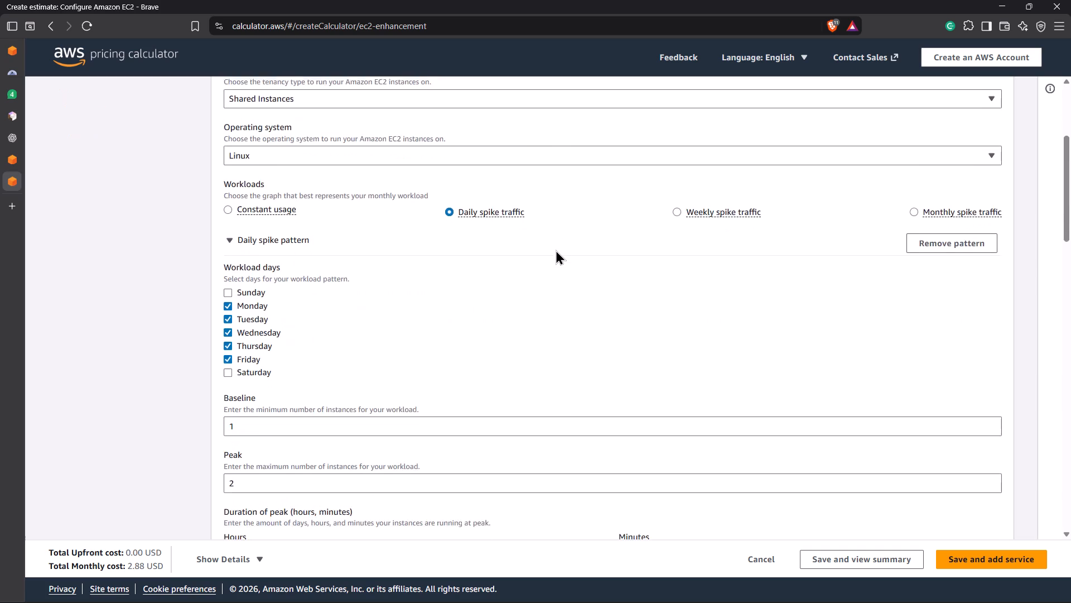
scroll(556, 250, "down", 8)
scroll(556, 250, "up", 1)
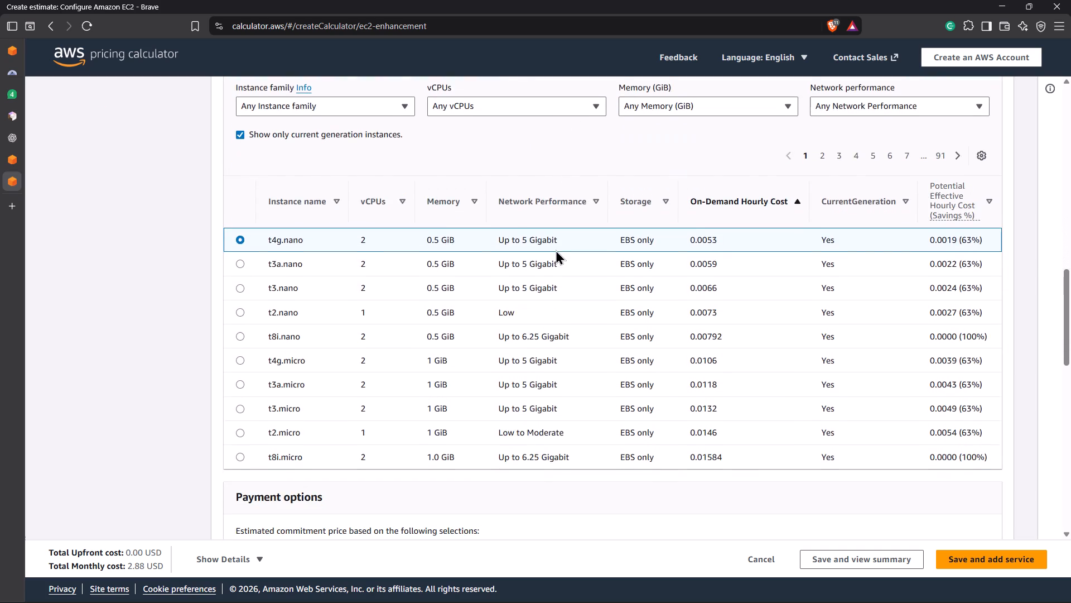
scroll(556, 250, "up", 2)
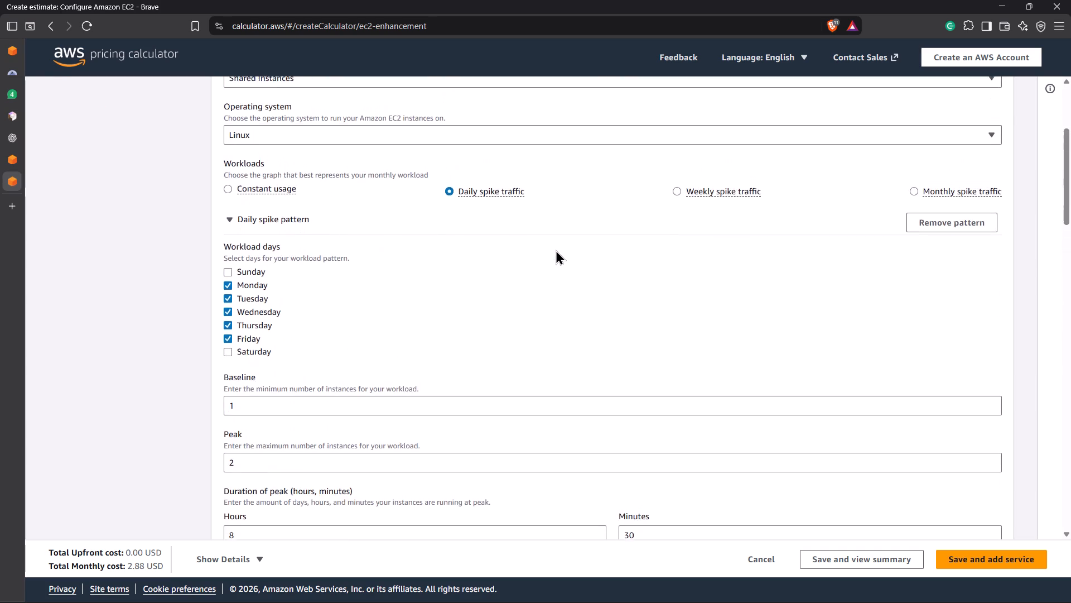
scroll(556, 250, "up", 3)
Change the EC2 estimate's region from Singapore to US East (N. Virginia).
left_click(869, 189)
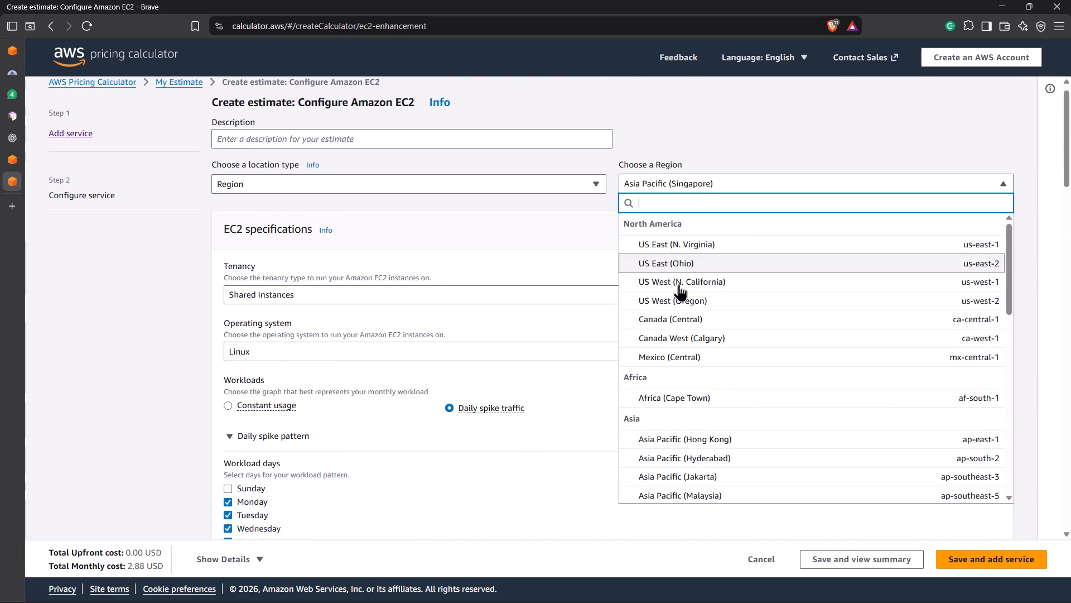
scroll(737, 305, "up", 1)
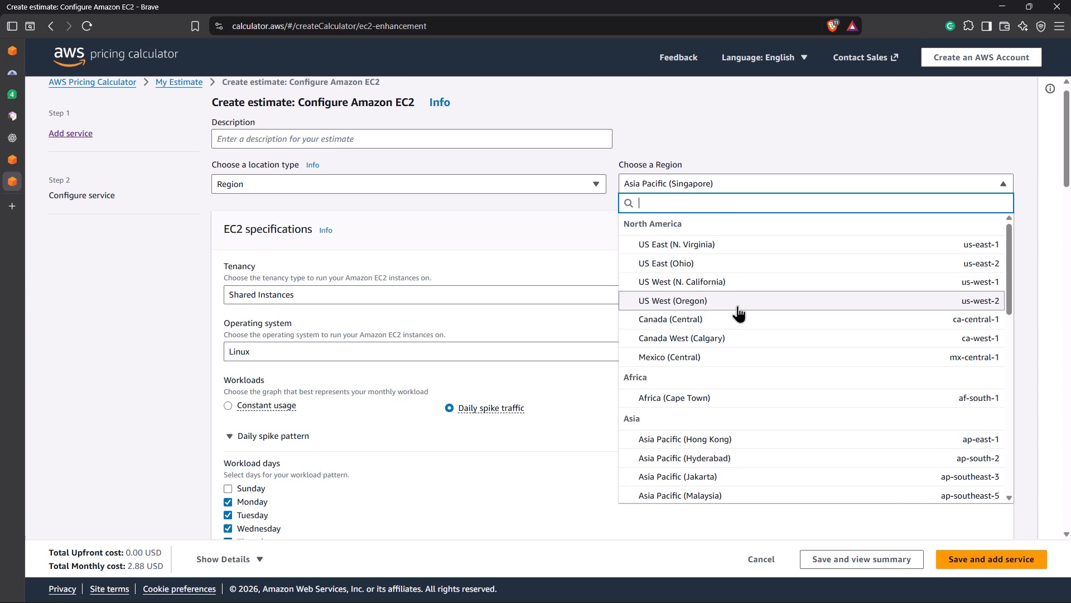
scroll(722, 353, "down", 8)
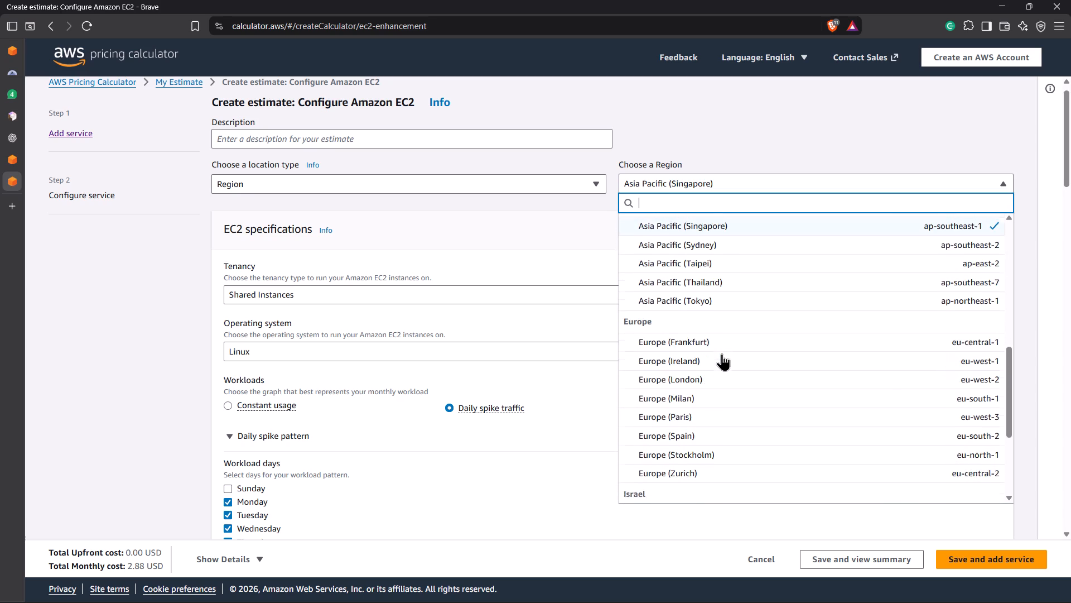
scroll(722, 353, "down", 3)
scroll(722, 353, "right", 1)
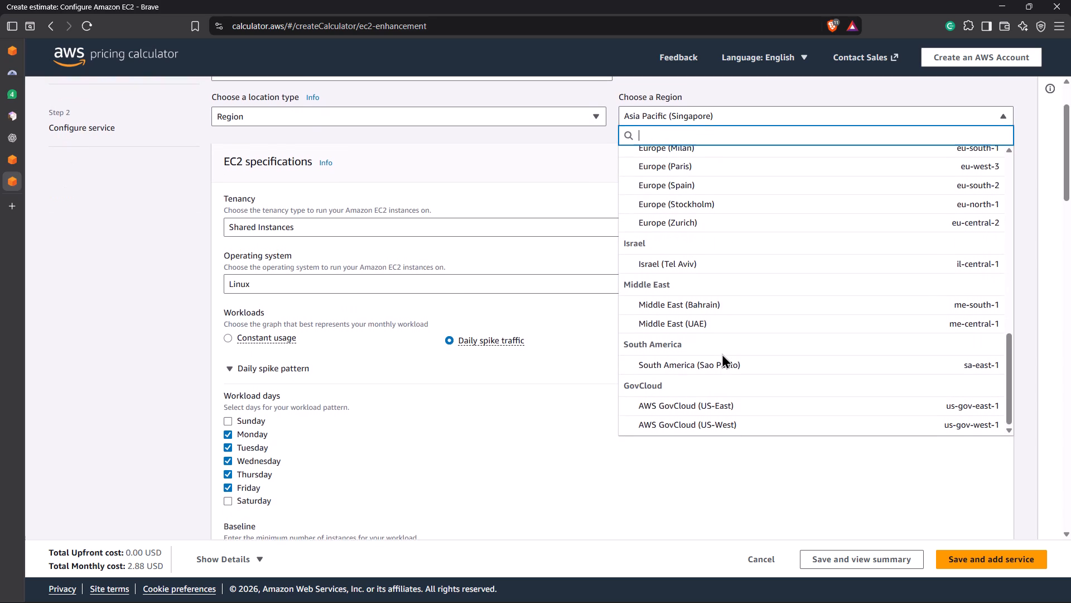
scroll(722, 353, "right", 1)
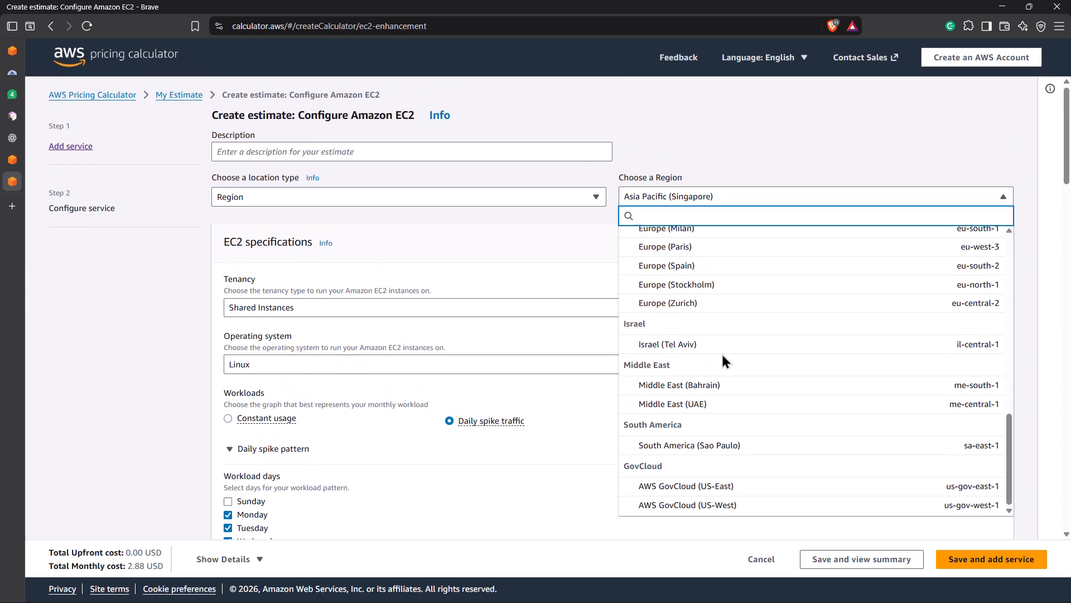
scroll(722, 353, "down", 2)
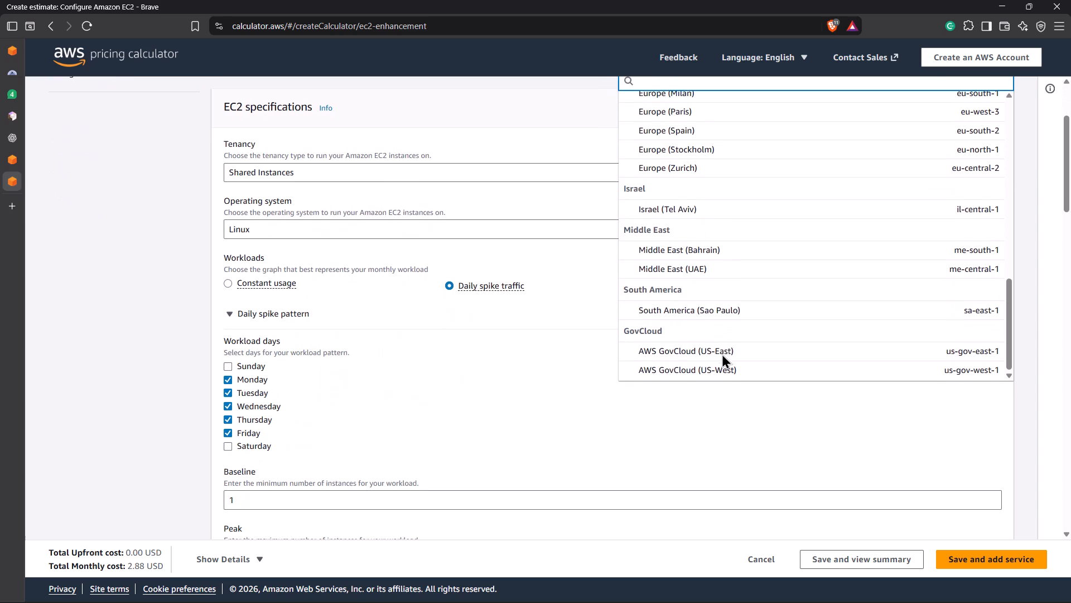
scroll(722, 353, "up", 1)
scroll(714, 280, "up", 4)
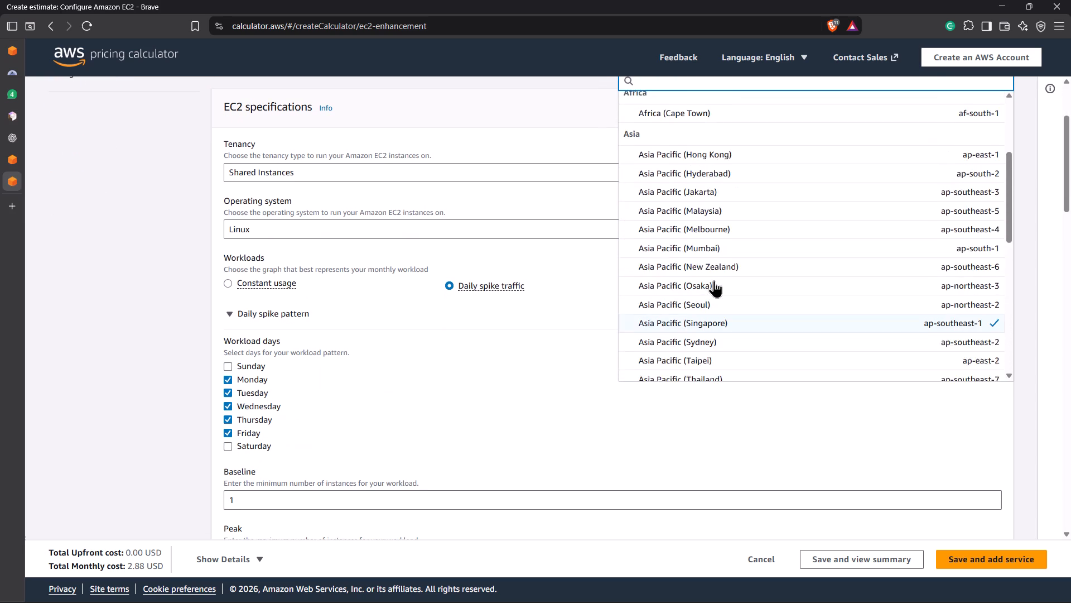
scroll(714, 280, "up", 6)
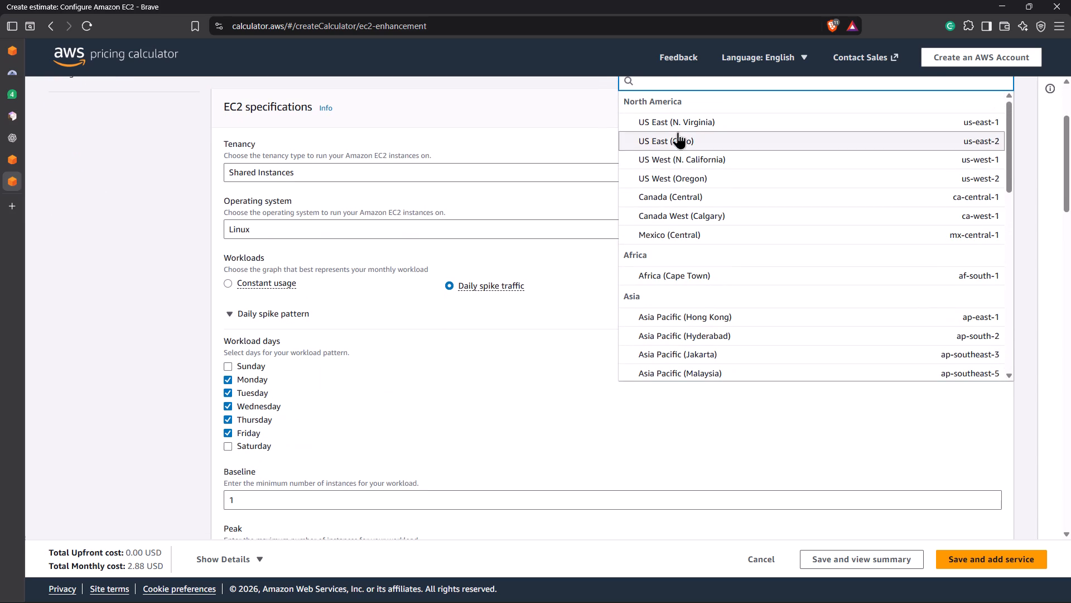
left_click(737, 126)
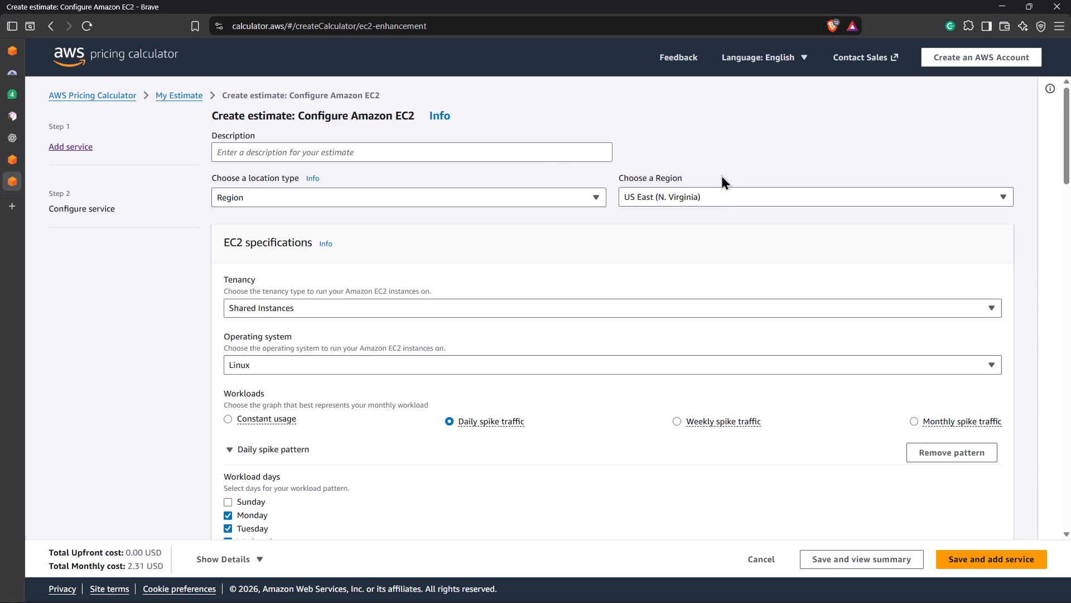
Filter the EC2 instance list to the t3 instance family.
scroll(517, 271, "down", 5)
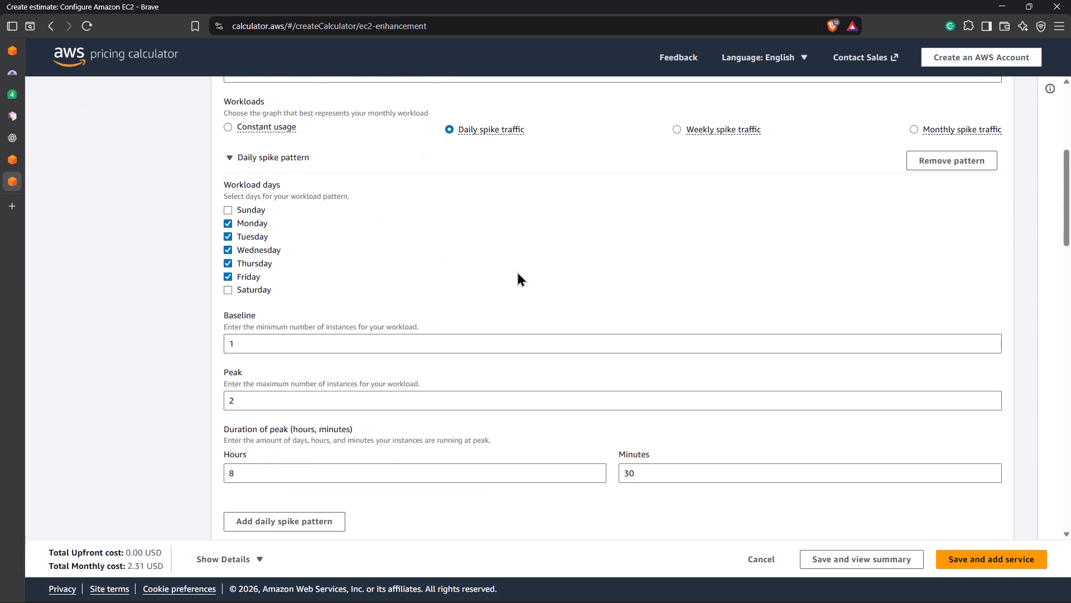
scroll(517, 271, "down", 5)
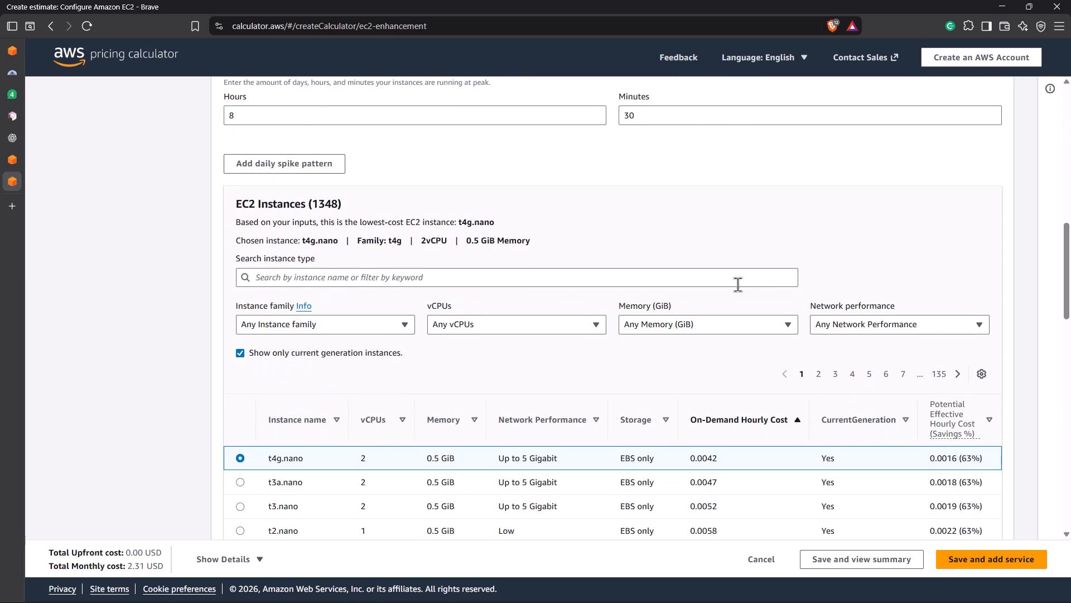
left_click(789, 323)
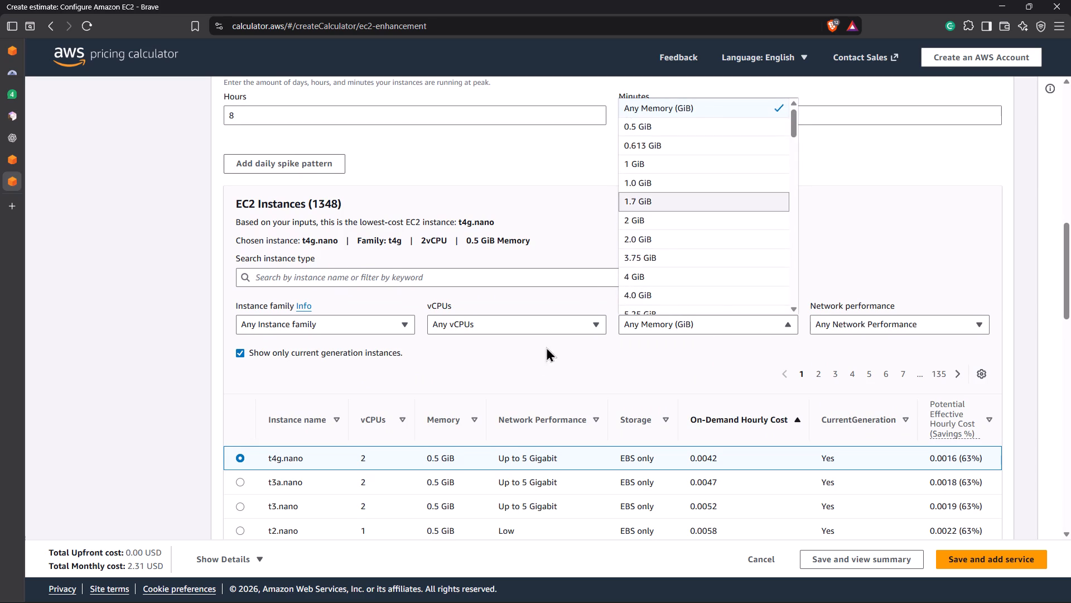
left_click(504, 374)
left_click(392, 332)
scroll(300, 244, "down", 1)
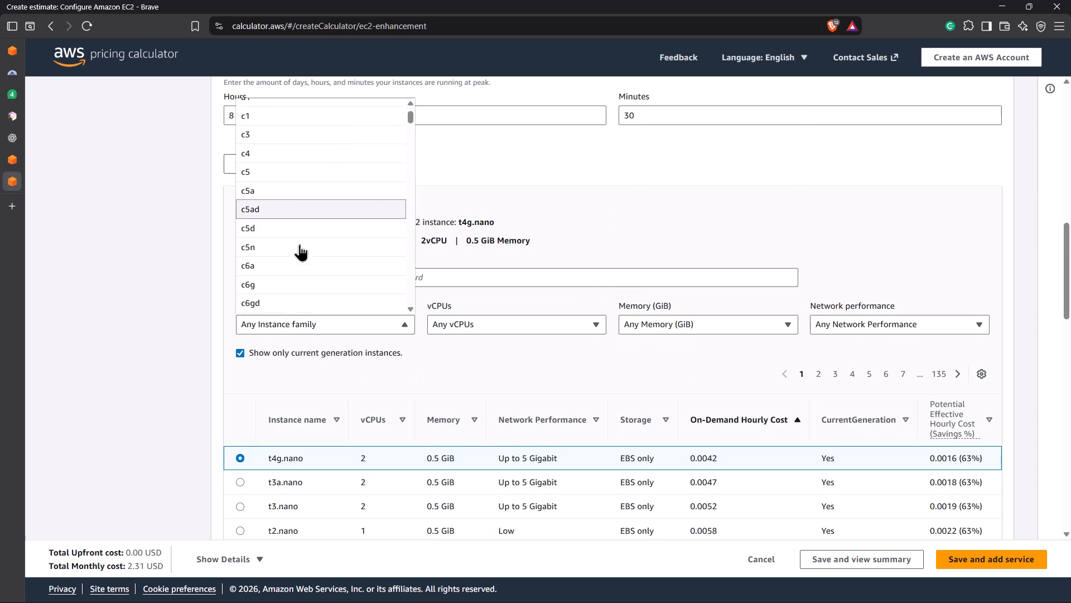
scroll(300, 244, "down", 6)
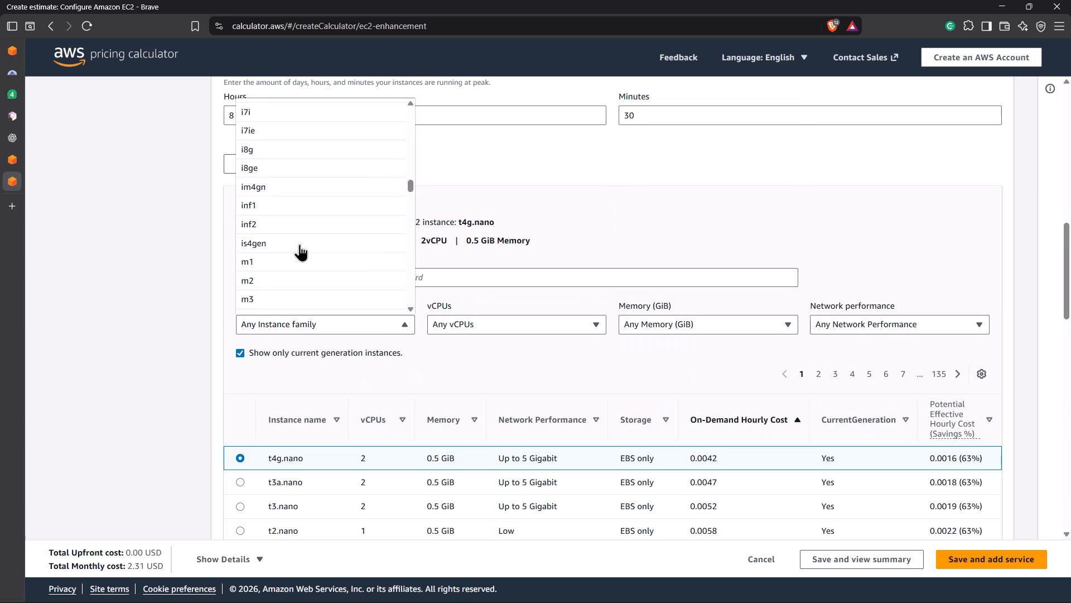
scroll(300, 244, "down", 1)
scroll(300, 244, "up", 3)
scroll(300, 244, "down", 2)
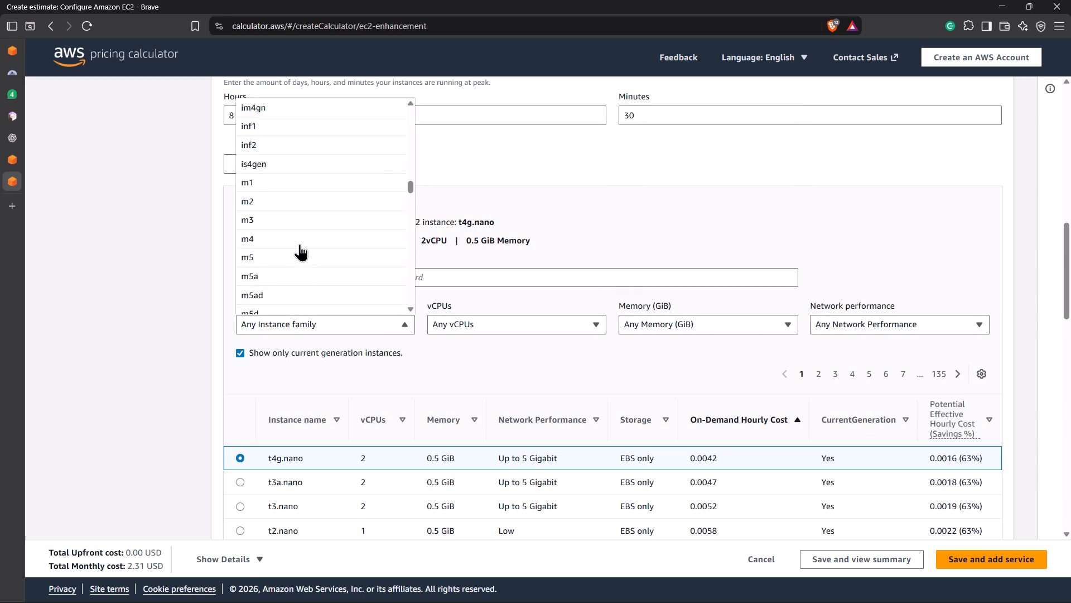
scroll(300, 244, "down", 10)
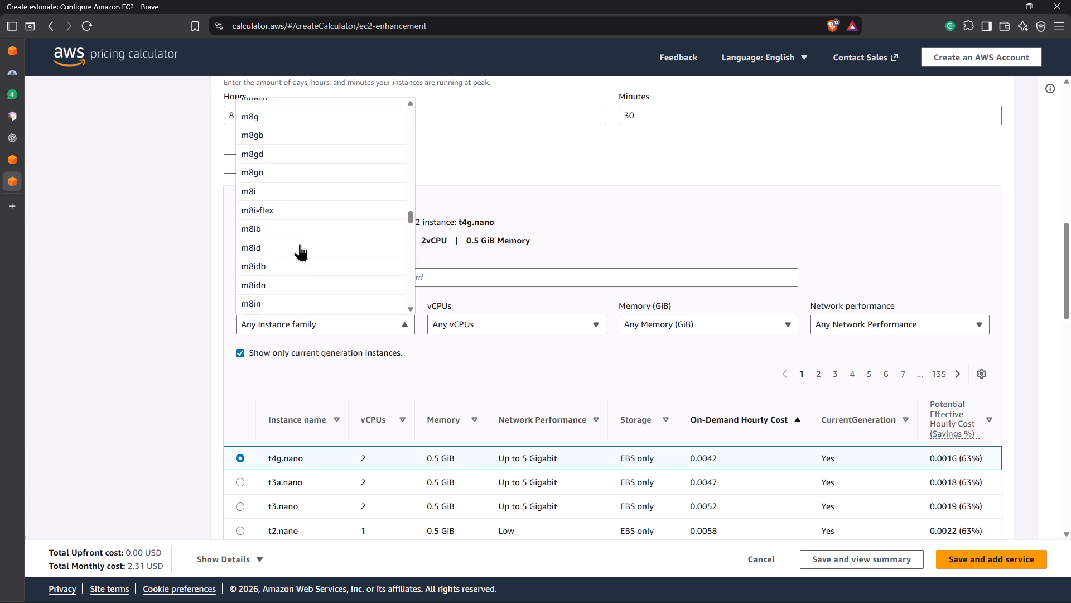
scroll(300, 244, "down", 8)
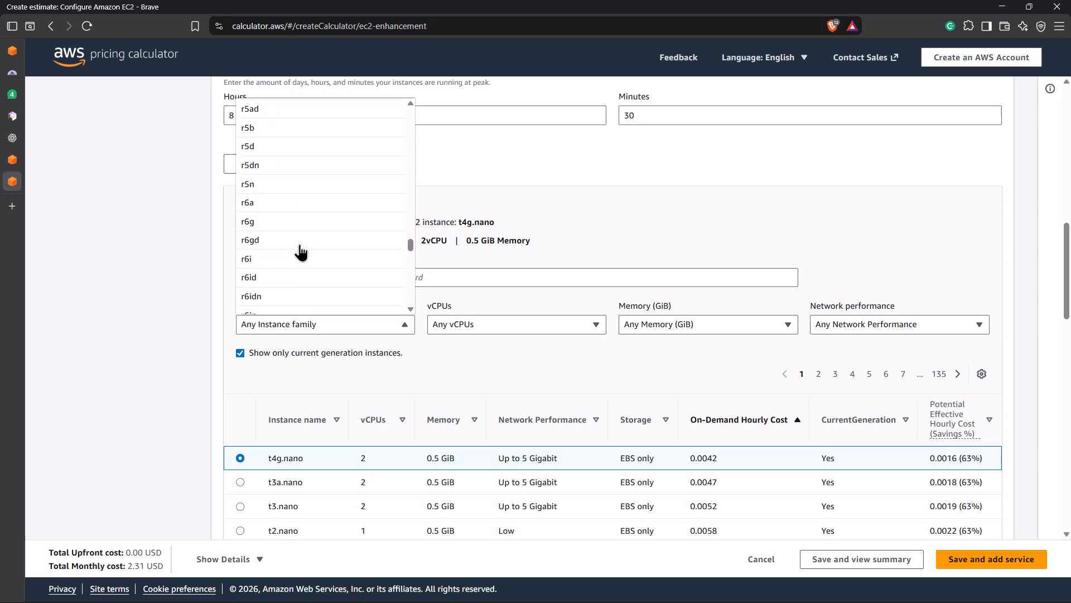
scroll(300, 244, "down", 6)
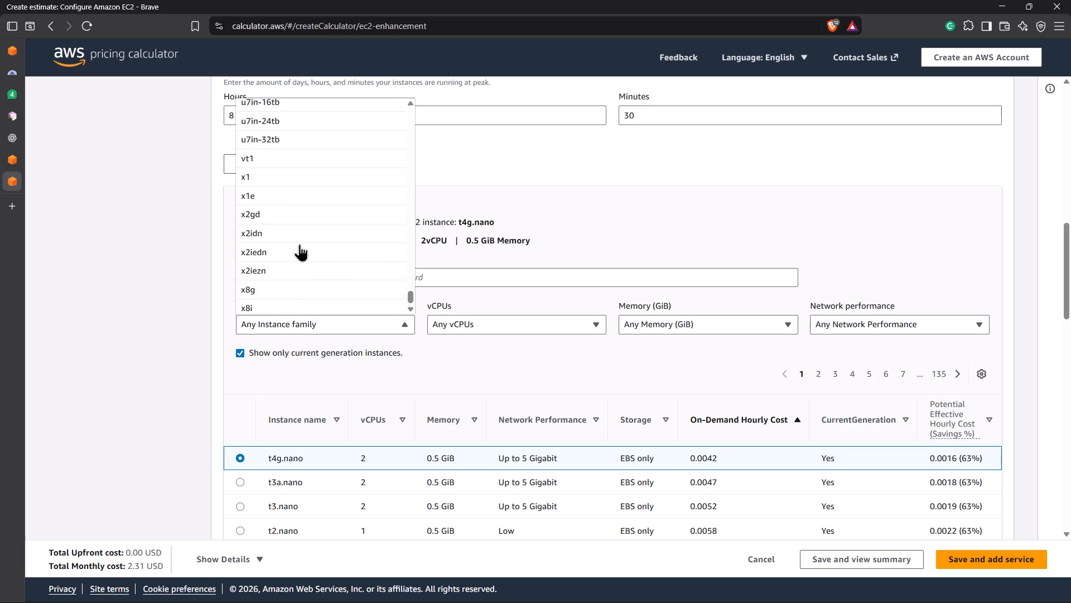
scroll(300, 244, "up", 6)
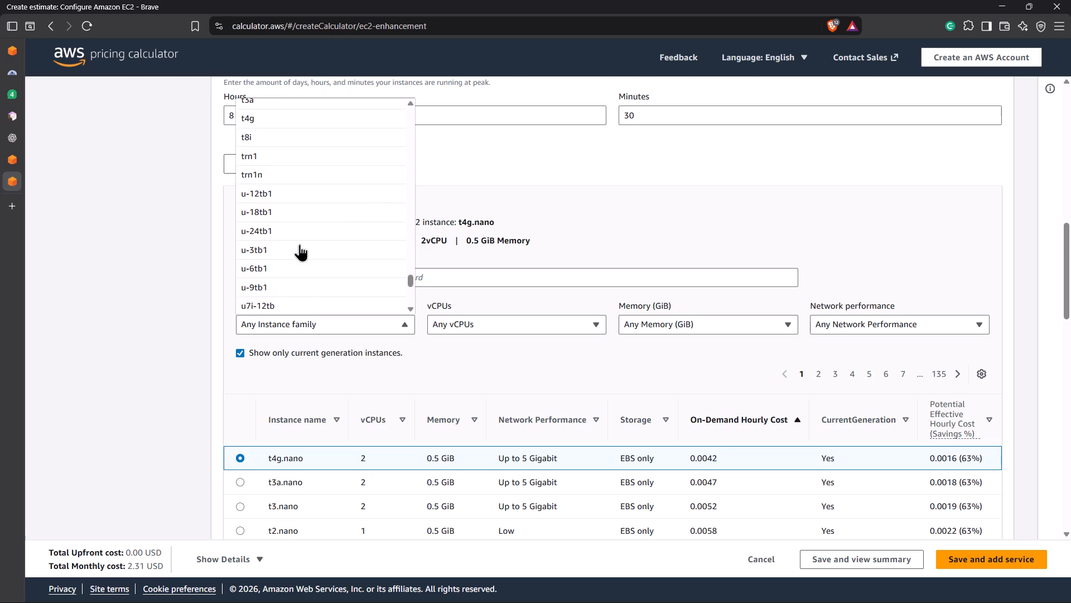
scroll(300, 244, "up", 2)
left_click(268, 154)
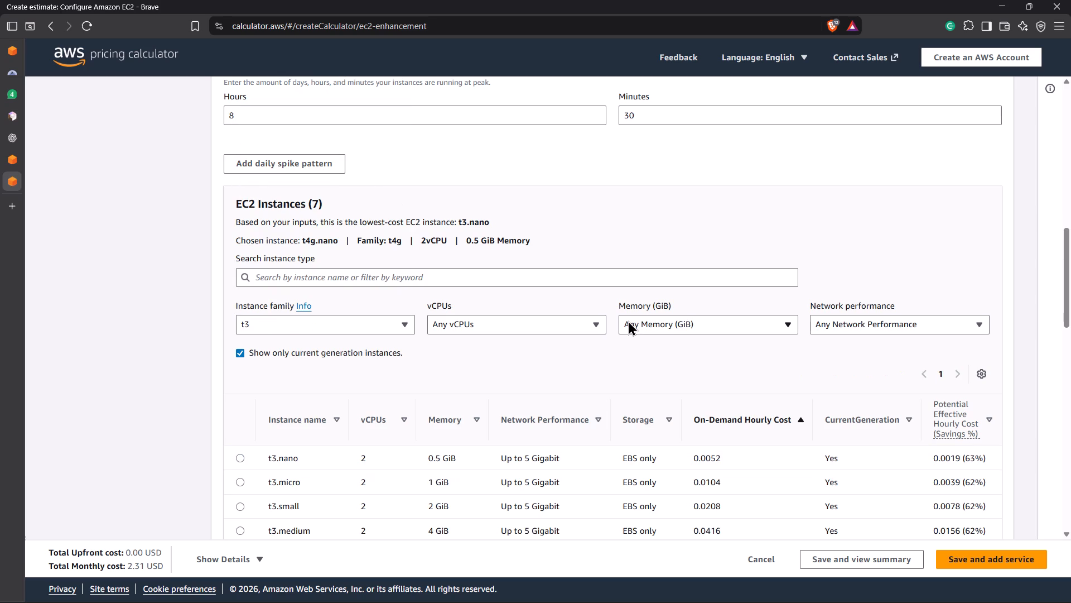
Filter the t3 instances by 2 GiB memory and select t3.small for the estimate.
left_click(704, 320)
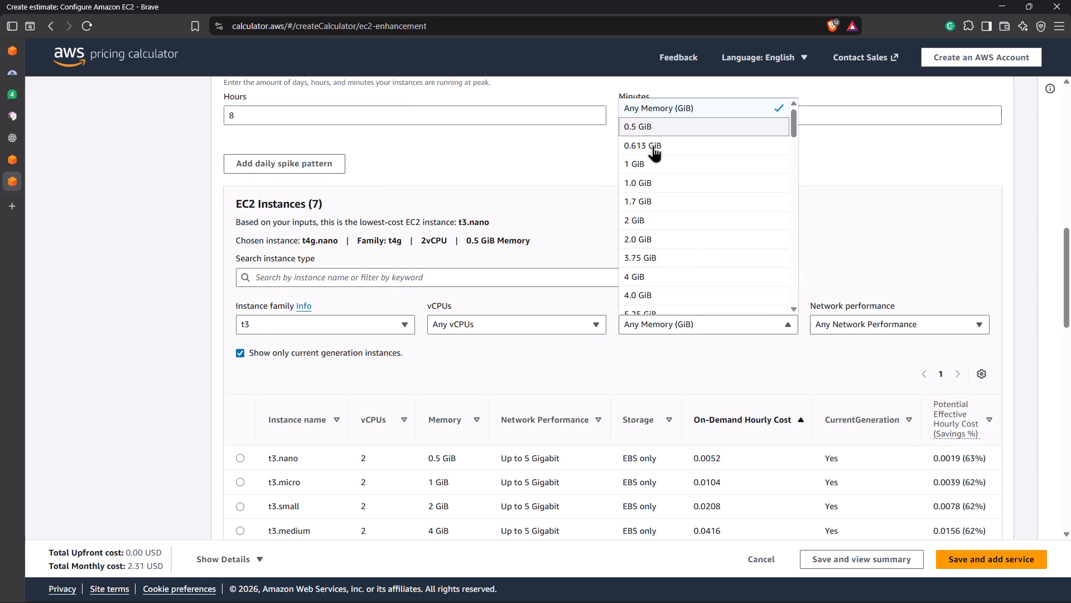
left_click(655, 218)
scroll(661, 390, "down", 3)
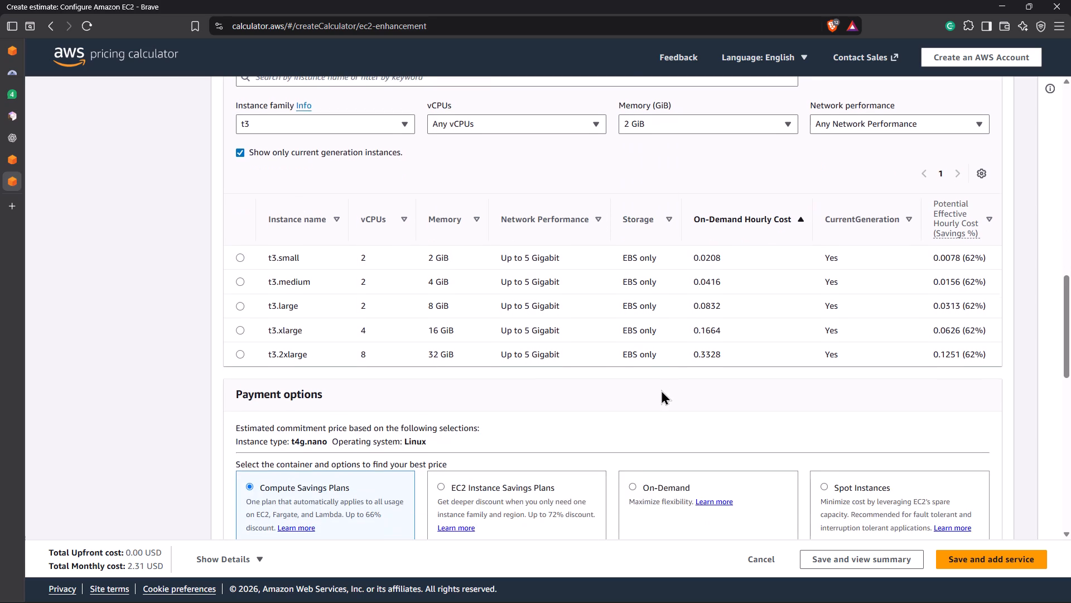
left_click(239, 259)
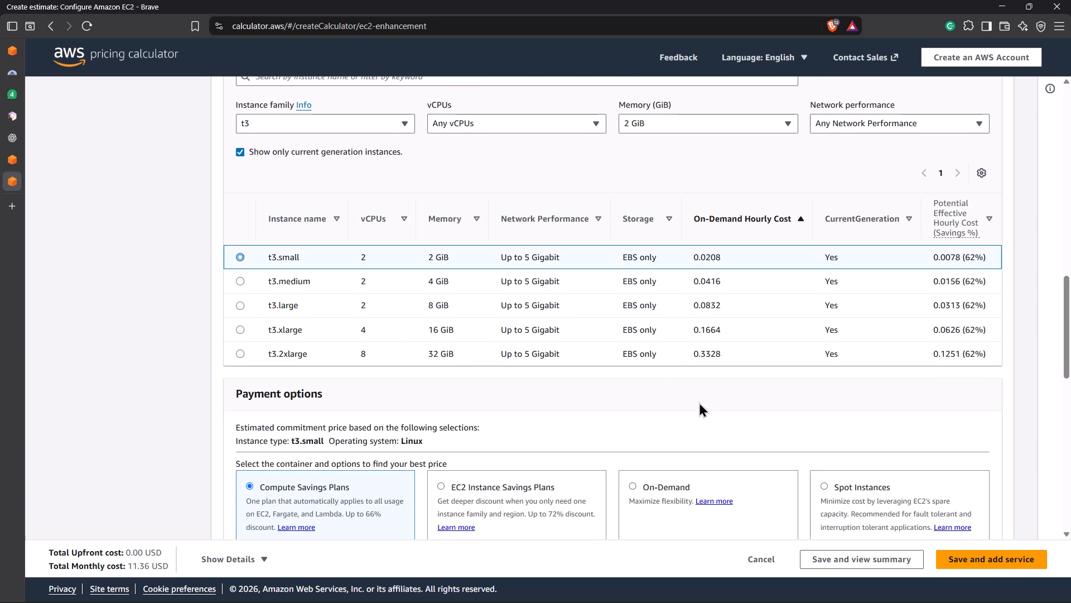
Review the t3.small payment options, then save the N. Virginia EC2 estimate and view its summary.
scroll(672, 387, "down", 3)
scroll(638, 303, "down", 1)
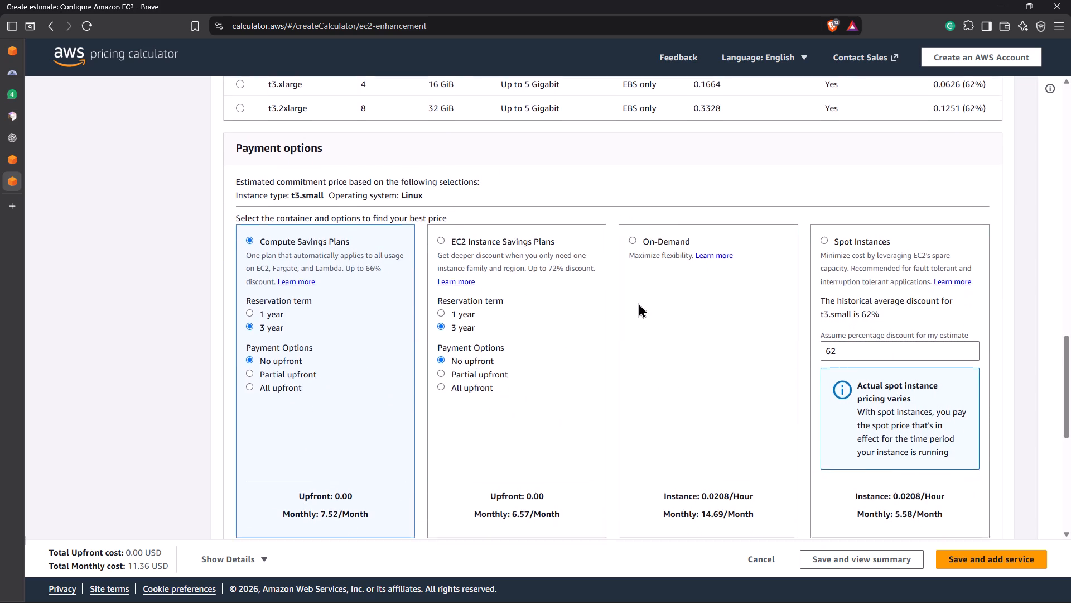
scroll(638, 303, "down", 1)
left_click(869, 564)
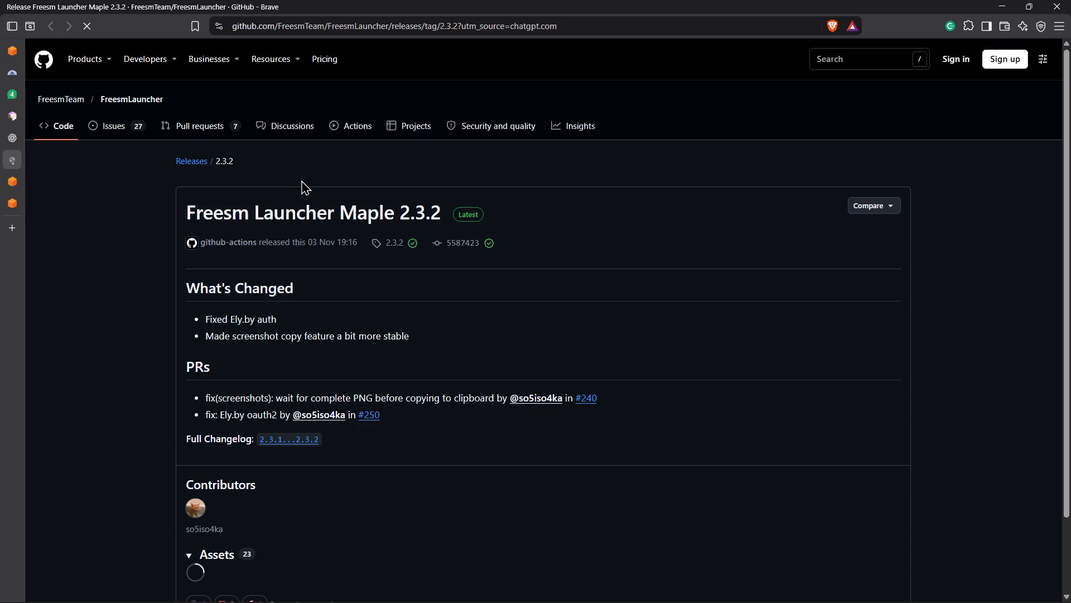
scroll(588, 276, "down", 1)
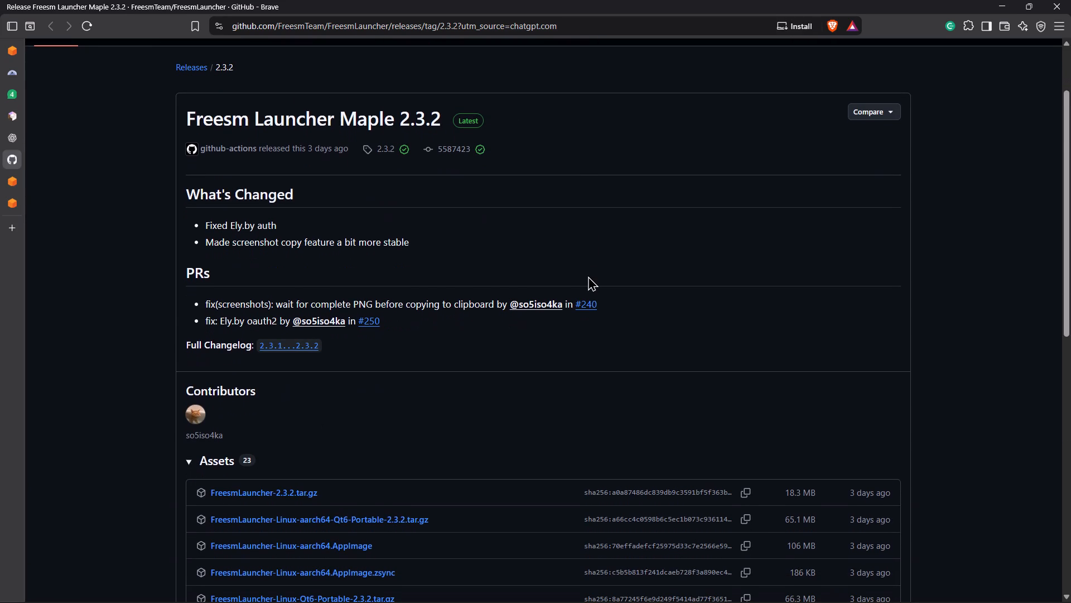
Examine the Freesm Launcher 2.3.2 release's asset list for the available Windows, macOS and Linux downloads.
scroll(452, 352, "down", 5)
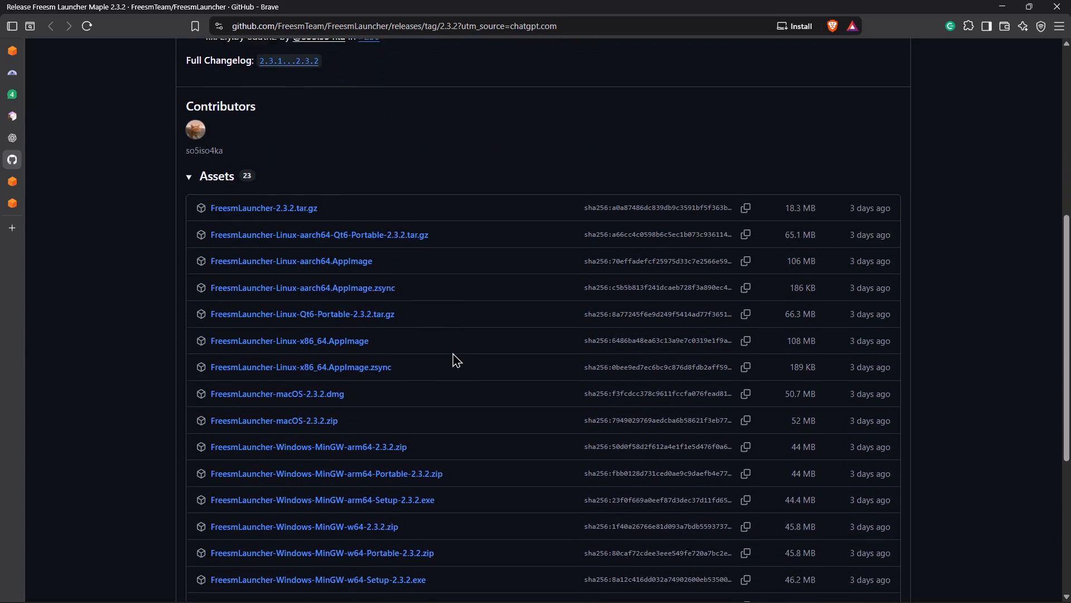
scroll(452, 352, "down", 4)
scroll(452, 352, "up", 2)
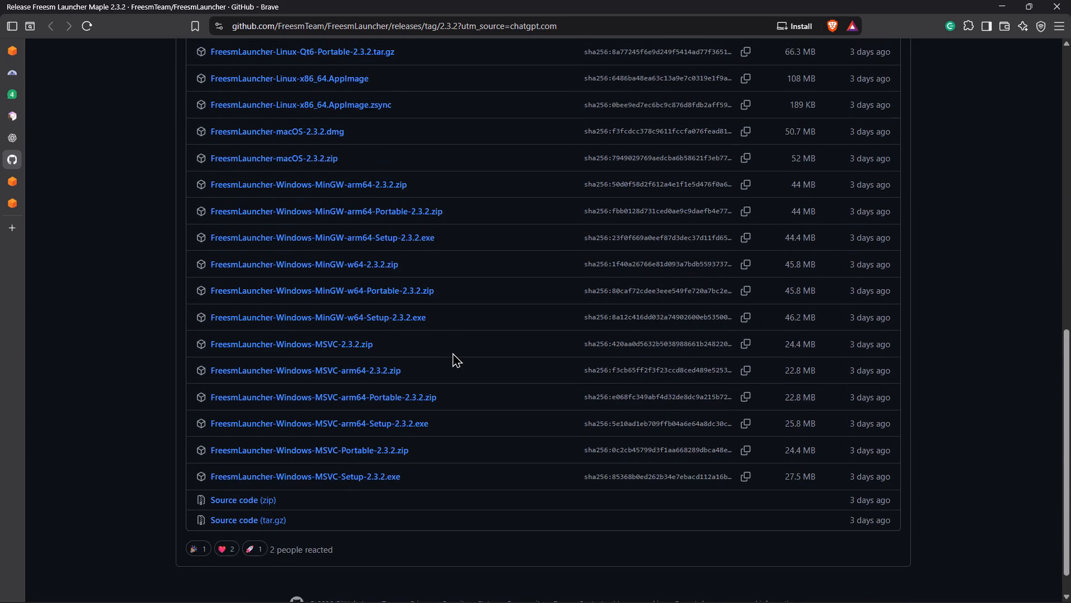
scroll(452, 352, "up", 6)
key("shift+Tab")
key("shift+Tab")
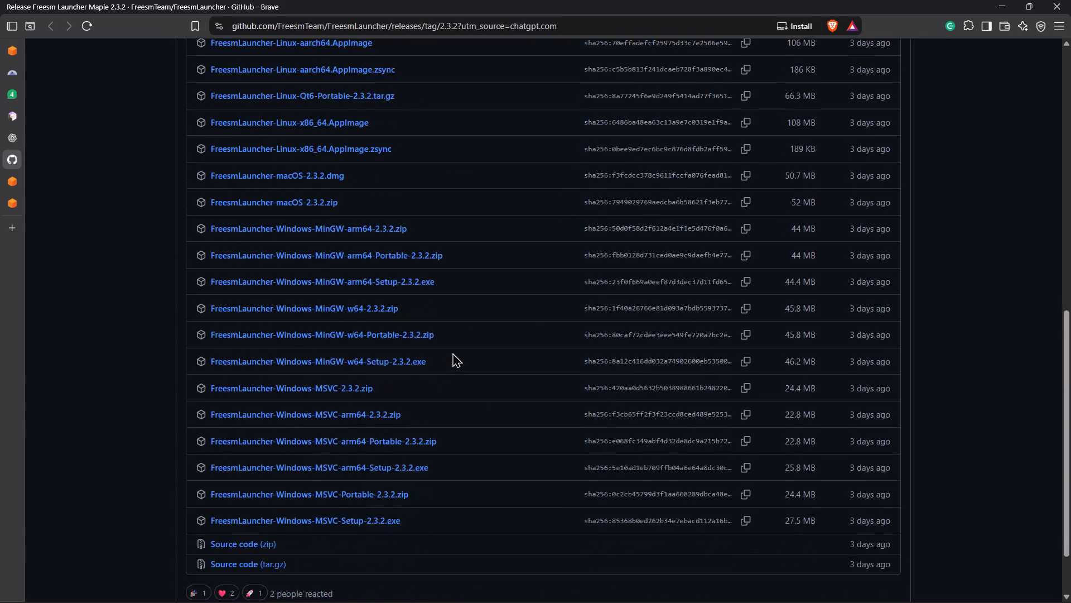
key("shift+Tab")
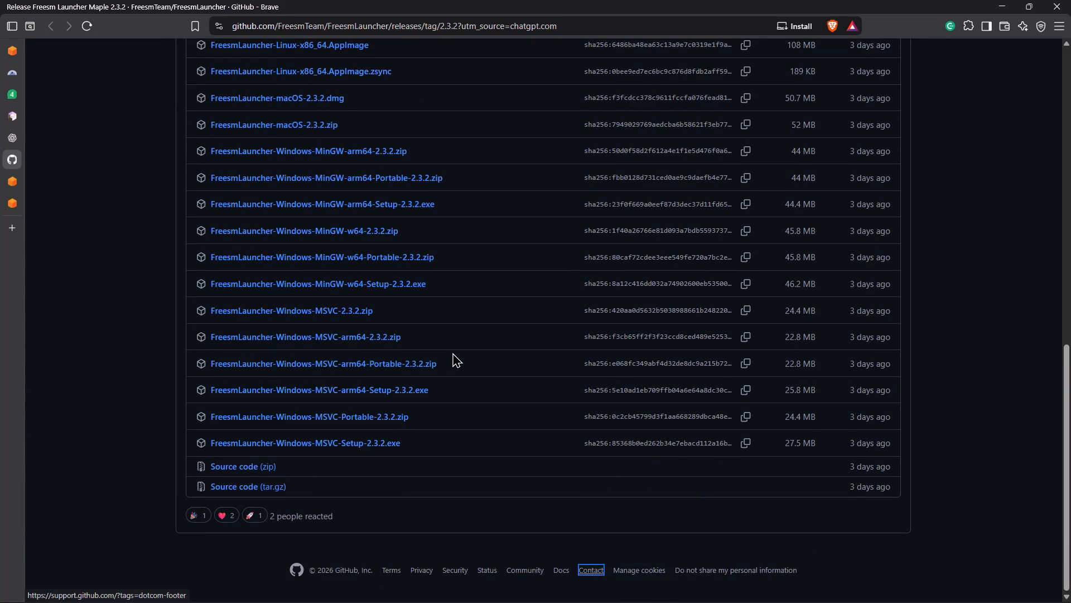
Compare the saved Amazon EC2 estimate summaries for Asia Pacific (Hyderabad) and US East (N. Virginia).
key("ctrl+Tab")
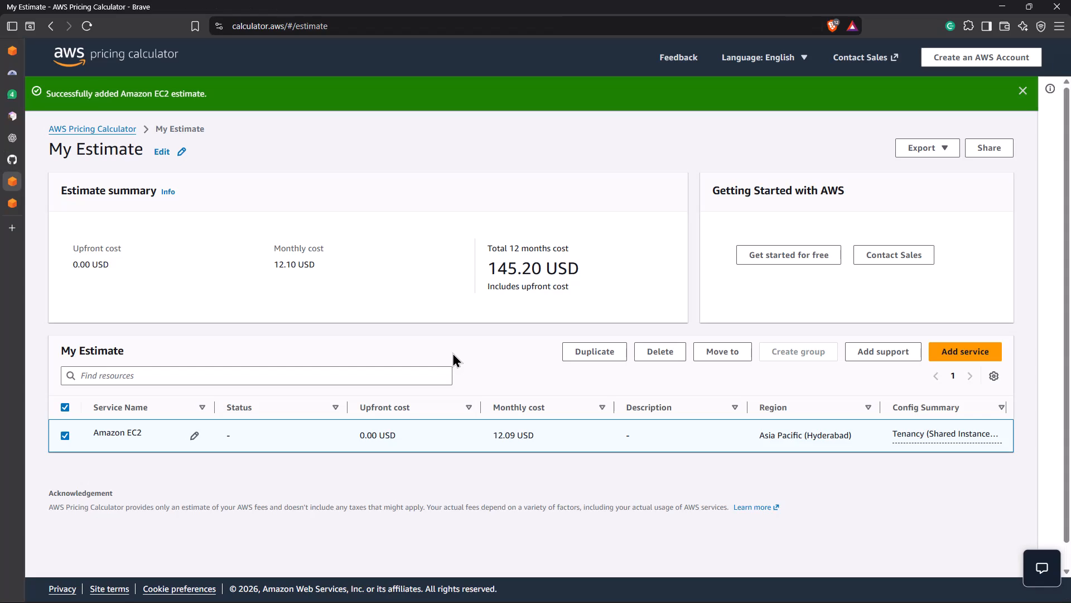
key("ctrl+Tab")
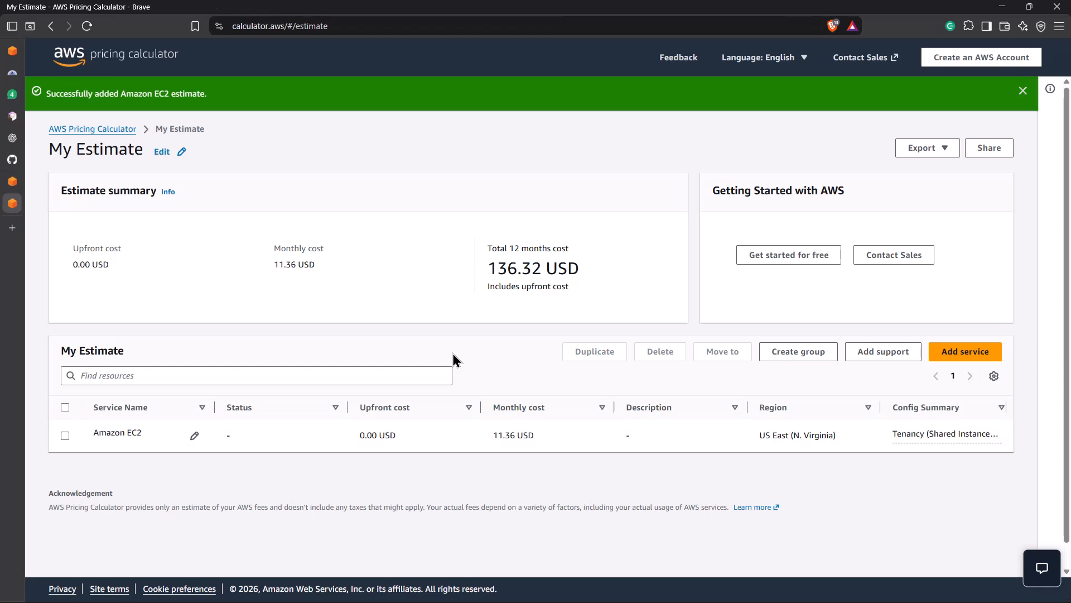
key("ctrl+shift+Tab")
key("ctrl+Tab")
key("ctrl+shift+Tab")
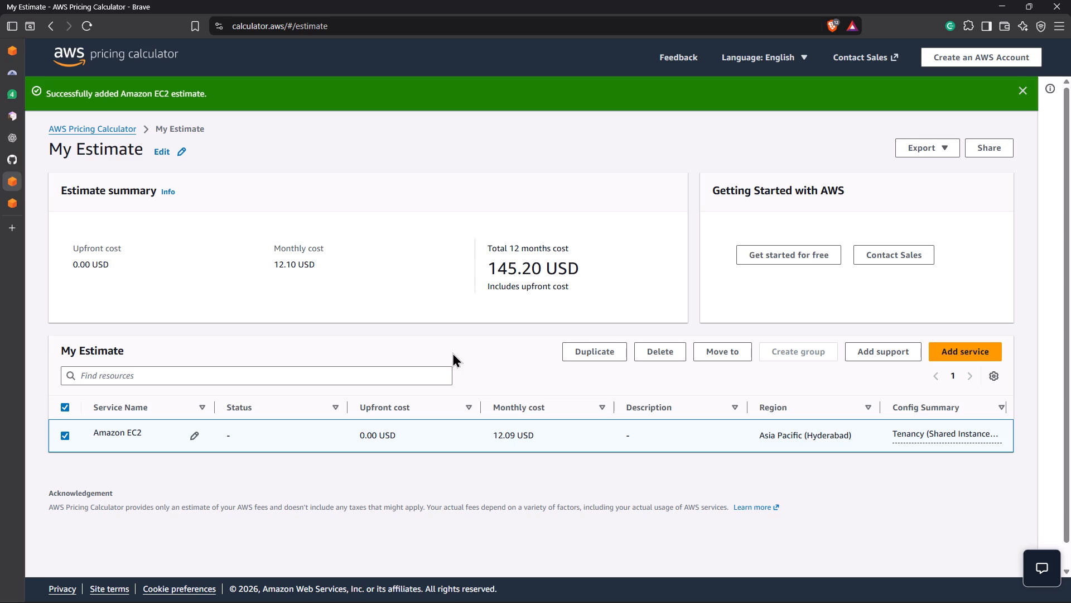
scroll(452, 352, "up", 1)
scroll(452, 352, "down", 7)
scroll(452, 352, "up", 3)
scroll(452, 352, "down", 5)
Leave the Hyderabad estimate for the AWS Pricing Calculator home page and create a new estimate without signing in.
left_click(174, 108)
left_click(172, 100)
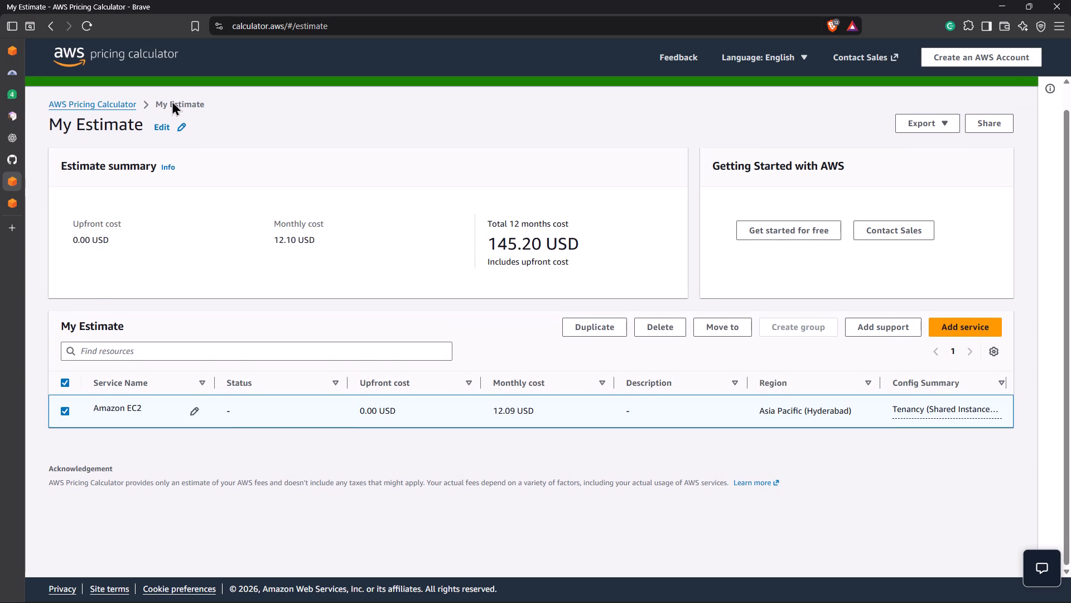
left_click(44, 106)
left_click(81, 103)
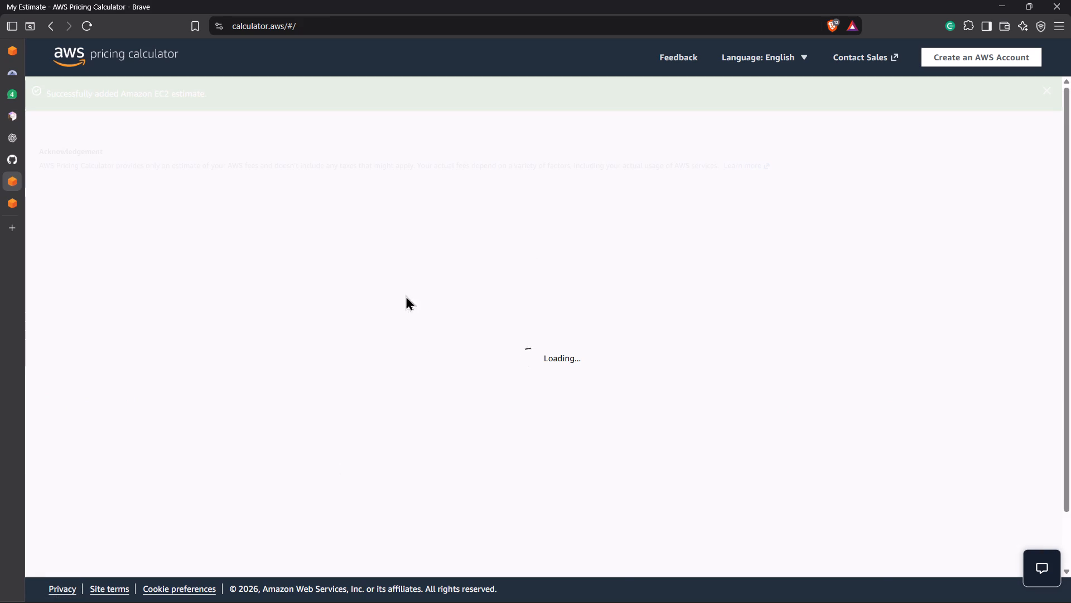
scroll(662, 294, "down", 1)
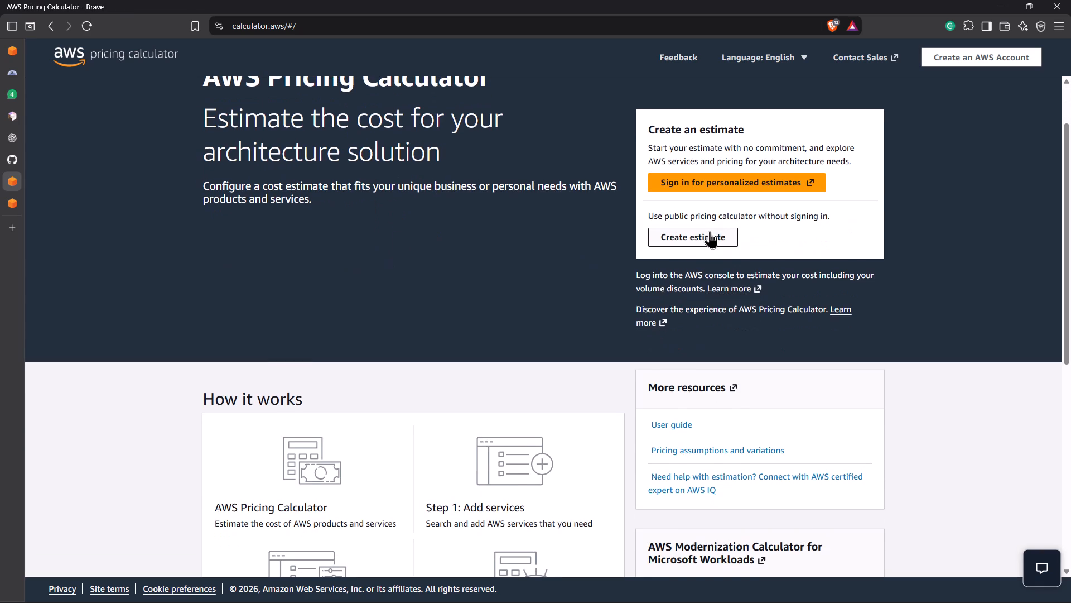
left_click(706, 233)
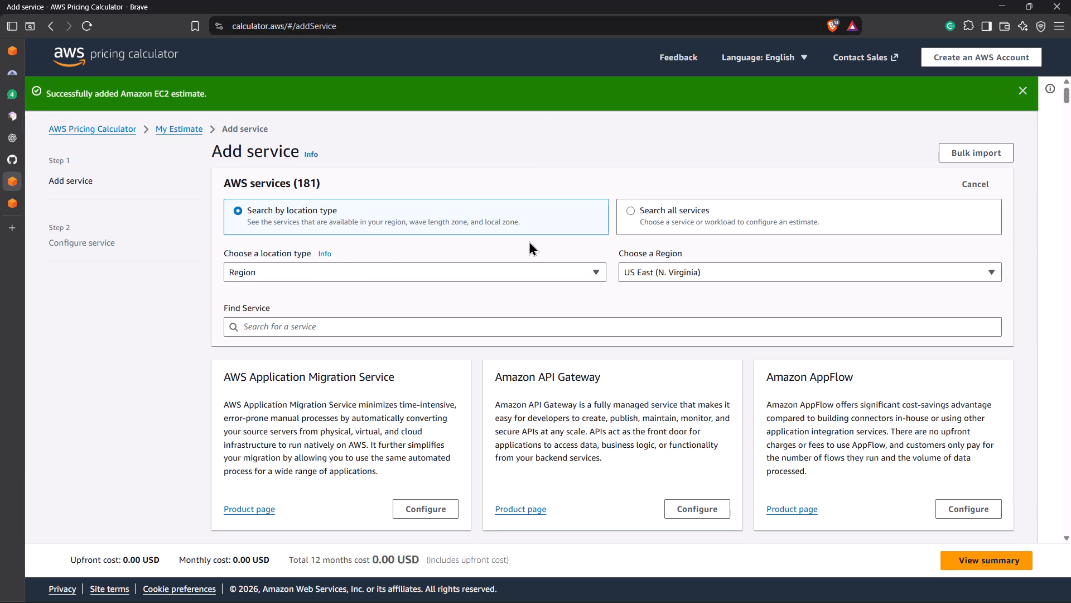
scroll(681, 193, "right", 1)
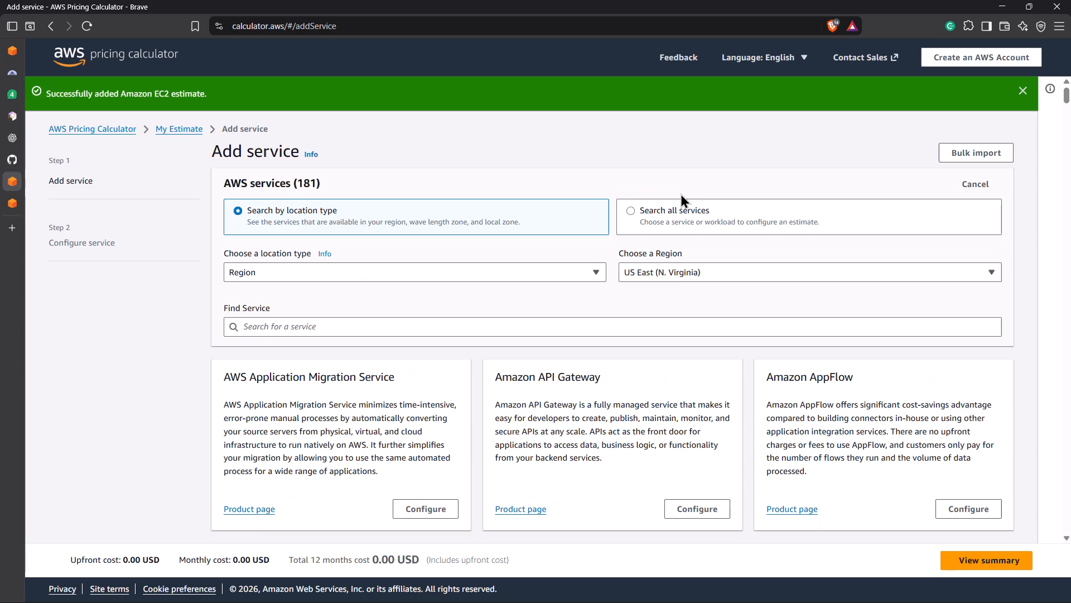
scroll(447, 259, "down", 7)
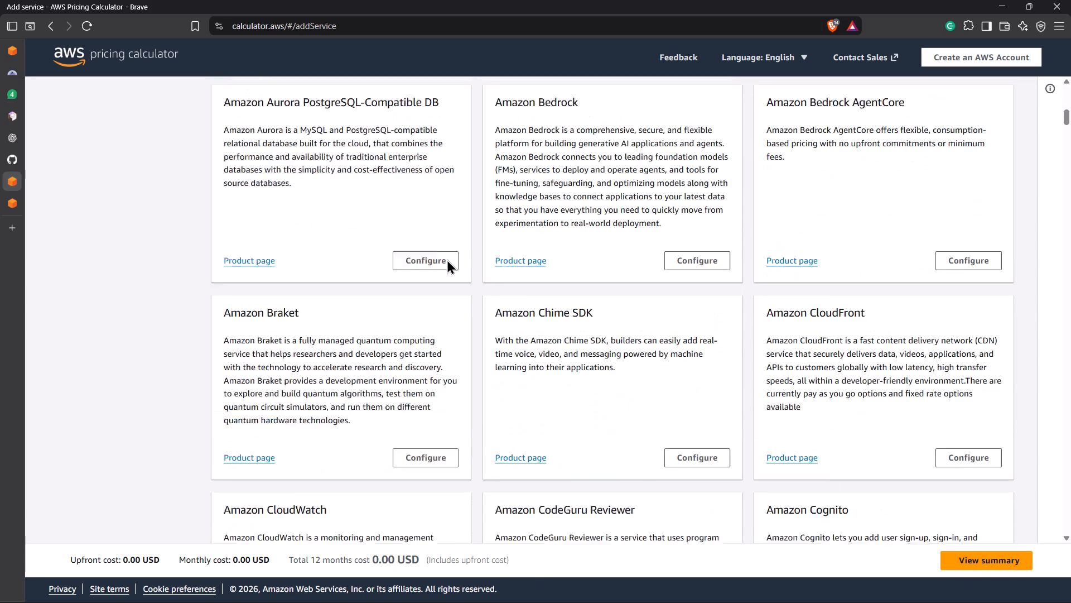
scroll(447, 259, "down", 4)
scroll(447, 259, "up", 6)
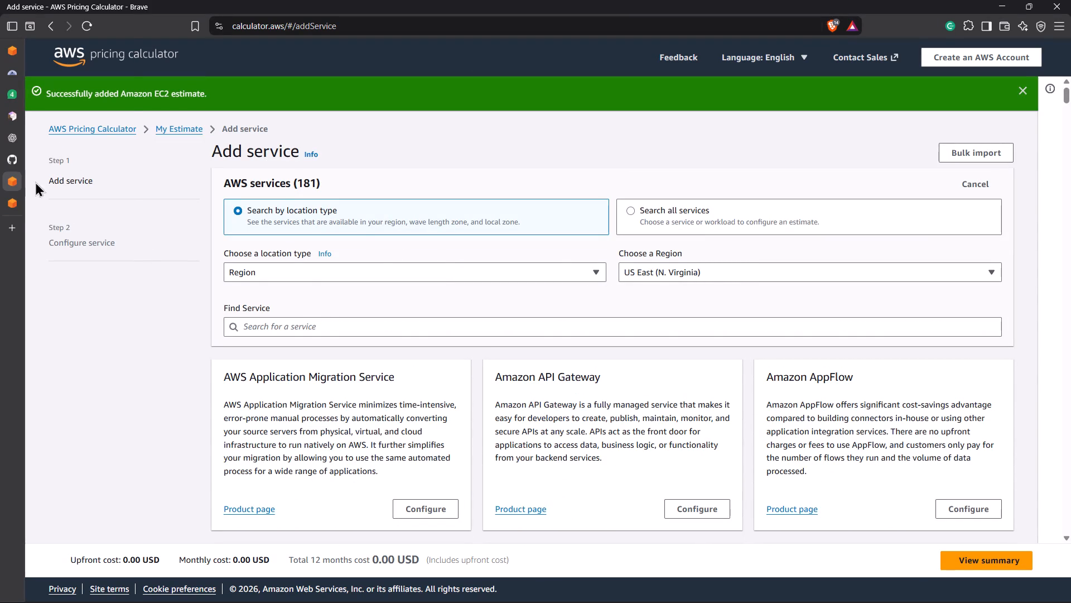
Switch to the saved N. Virginia estimate and check its total 12 months cost.
left_click(26, 200)
left_click_drag(599, 258, 436, 262)
left_click(586, 272)
left_click_drag(586, 272, 467, 272)
left_click(672, 273)
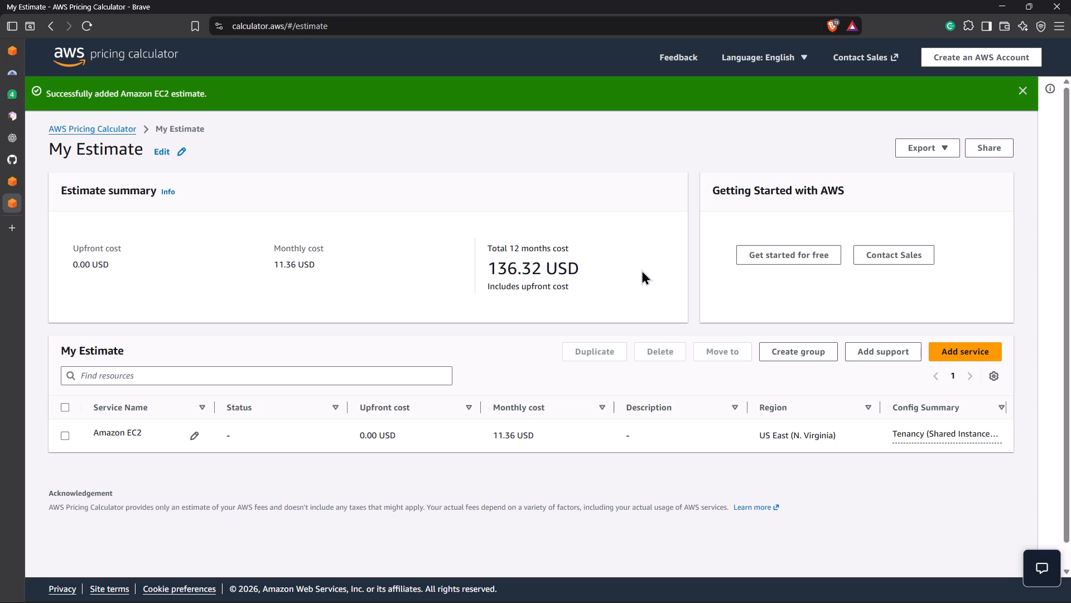
left_click_drag(626, 266, 487, 276)
left_click(635, 270)
left_click_drag(617, 268, 471, 277)
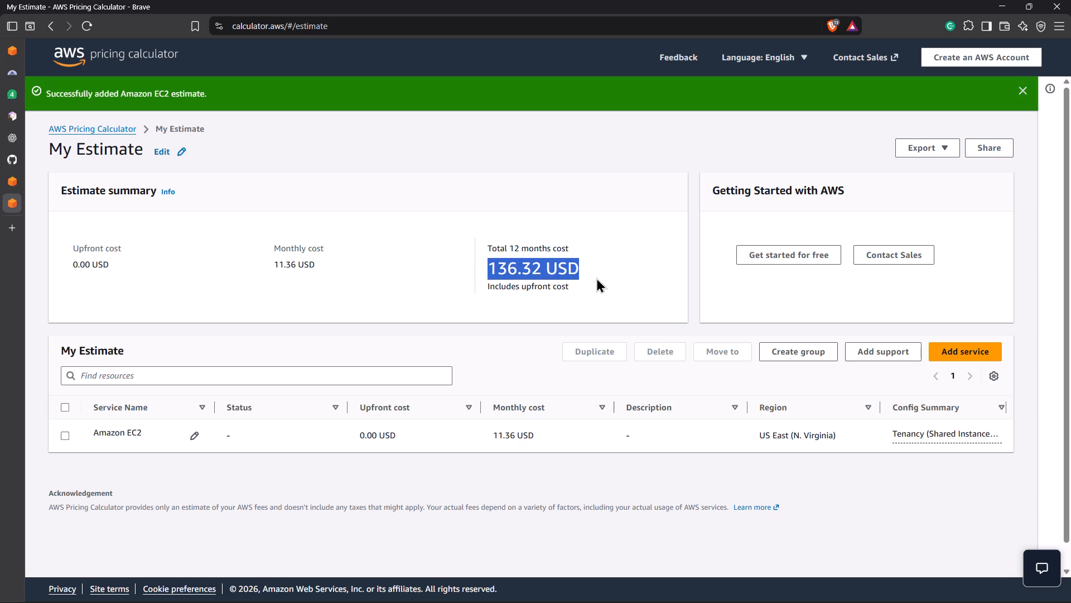
left_click(610, 279)
scroll(638, 238, "right", 1)
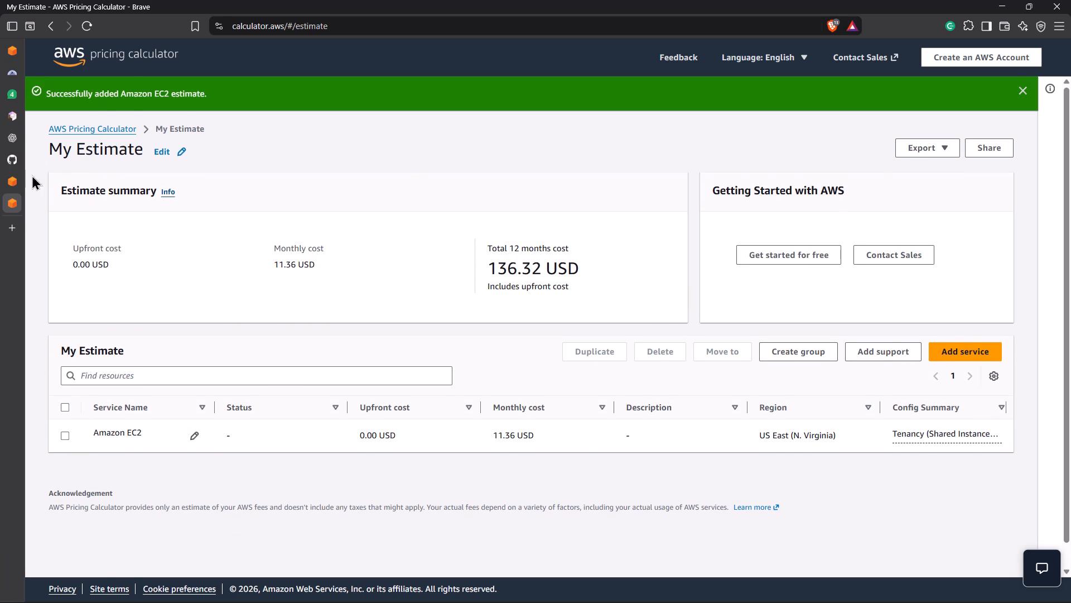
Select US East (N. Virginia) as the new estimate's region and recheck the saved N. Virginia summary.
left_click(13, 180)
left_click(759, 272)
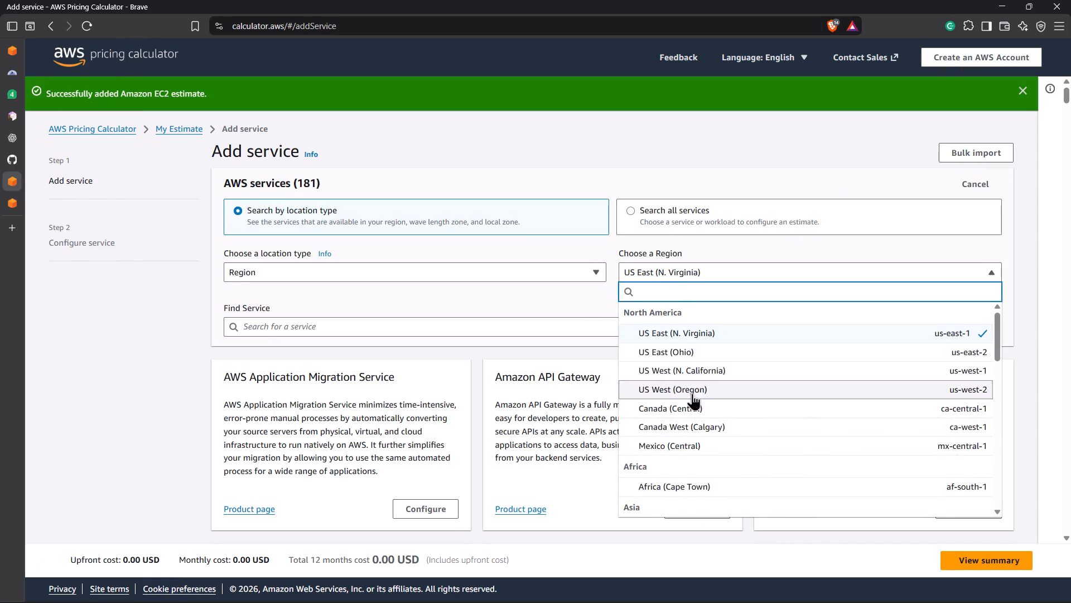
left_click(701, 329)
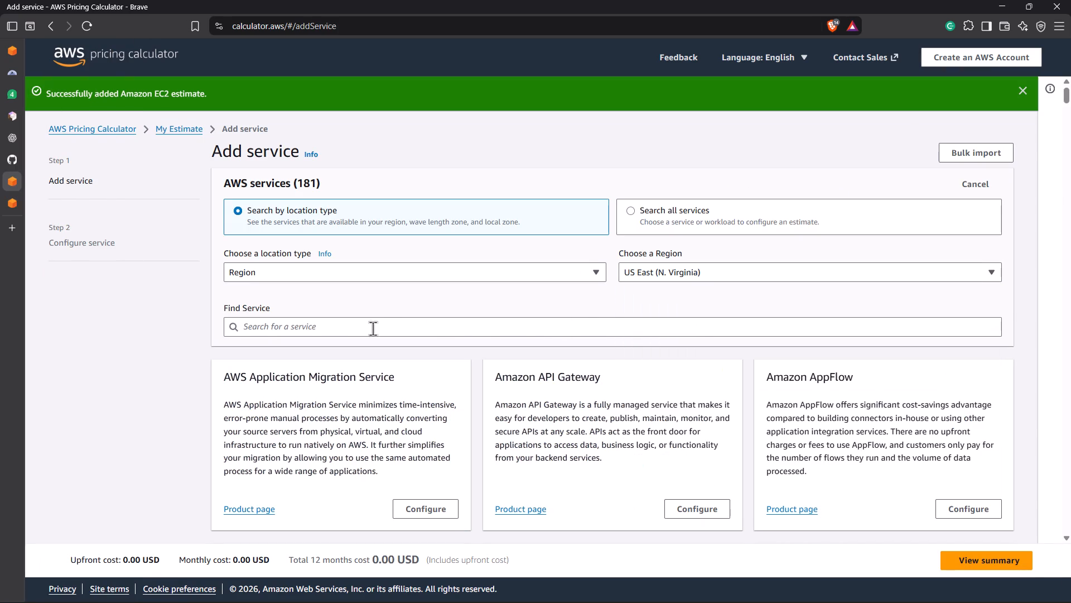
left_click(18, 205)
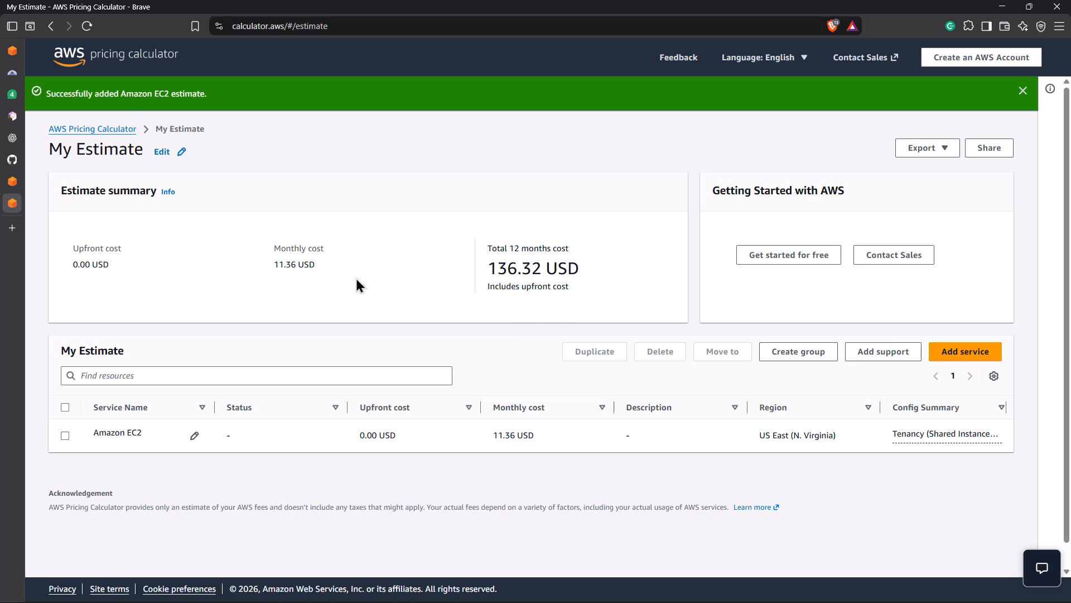
In the new estimate, choose the Asia Pacific (Hyderabad) region, search for "ec2" and open the Amazon EC2 configuration.
left_click(18, 179)
left_click(844, 272)
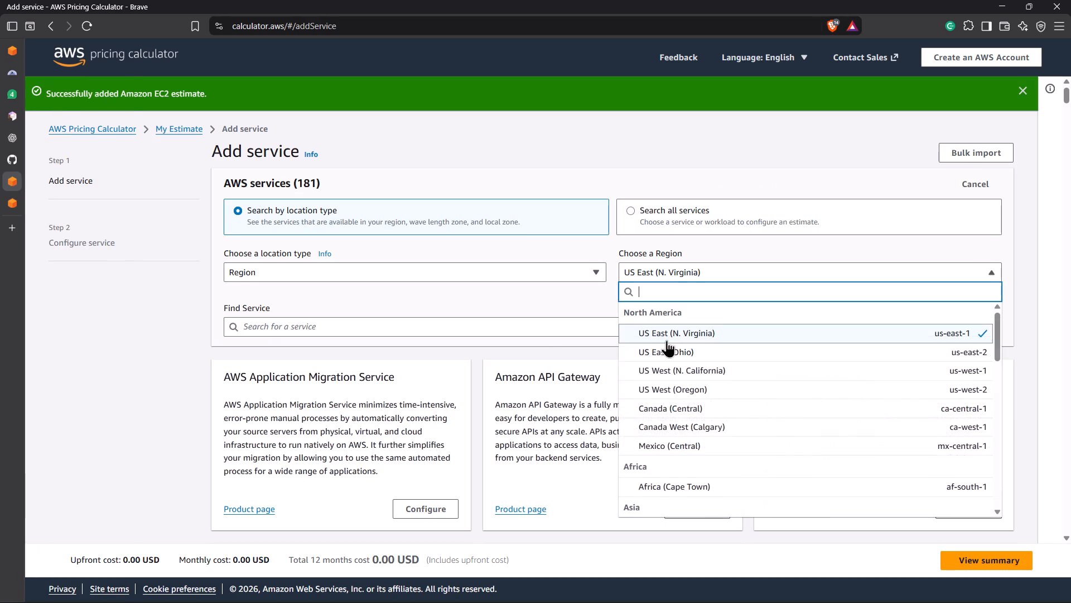
scroll(714, 471, "down", 2)
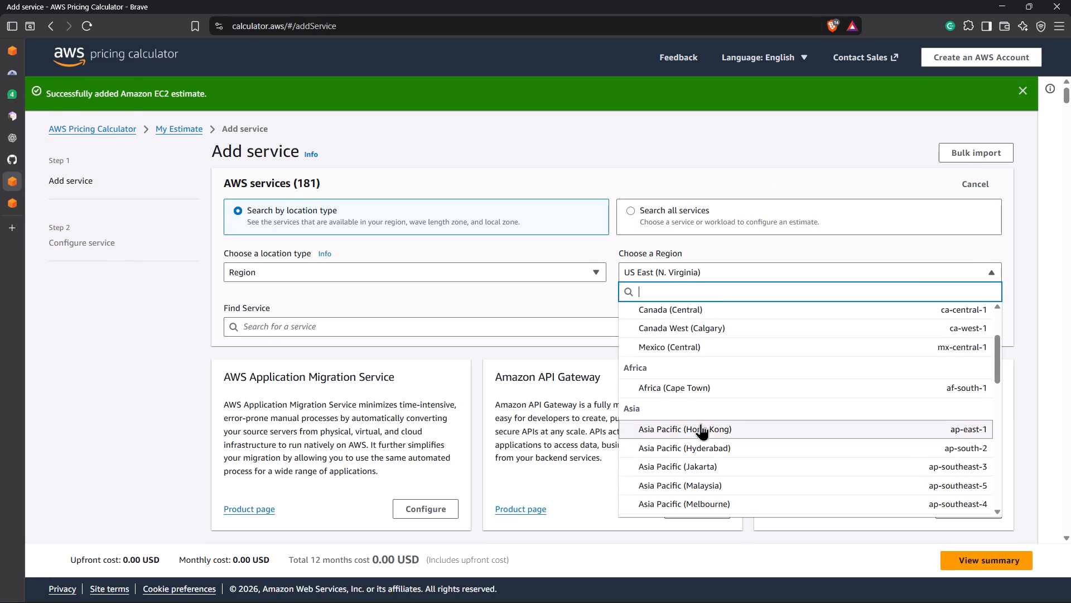
left_click(730, 446)
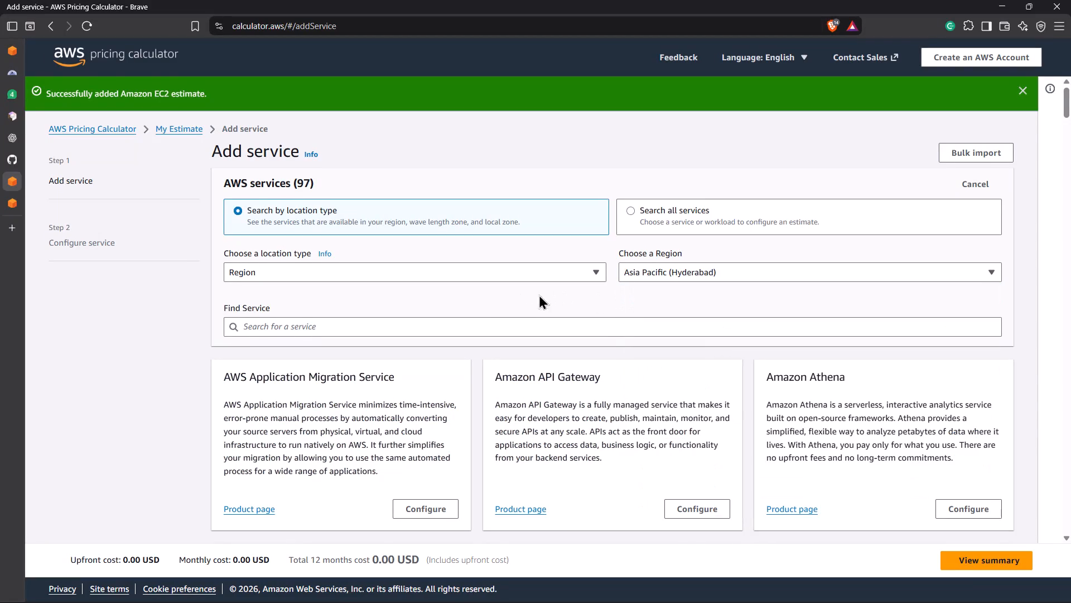
scroll(657, 313, "down", 1)
left_click(588, 313)
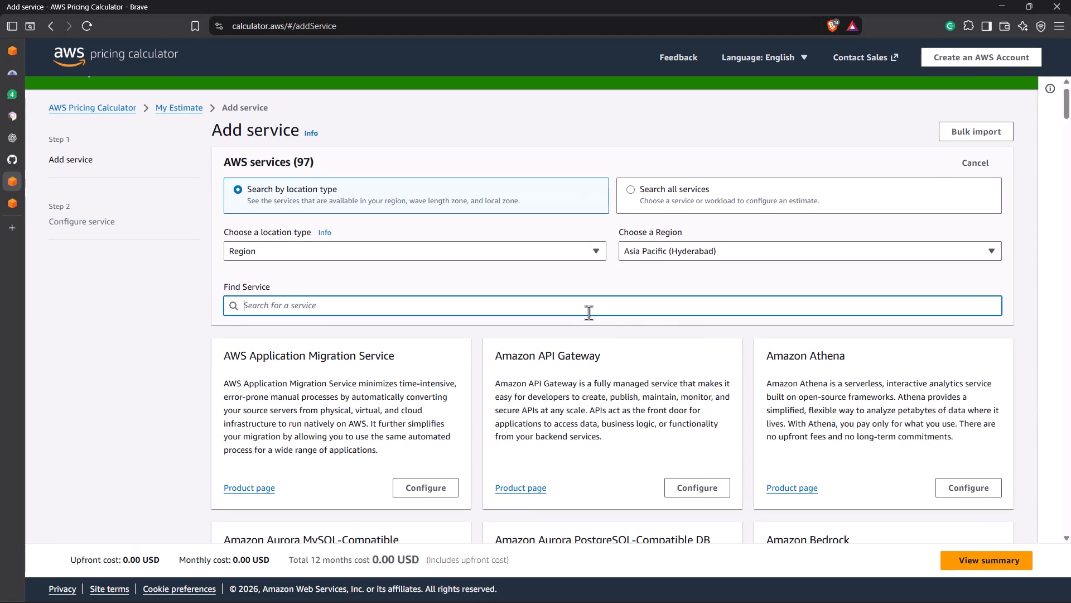
type("ec2")
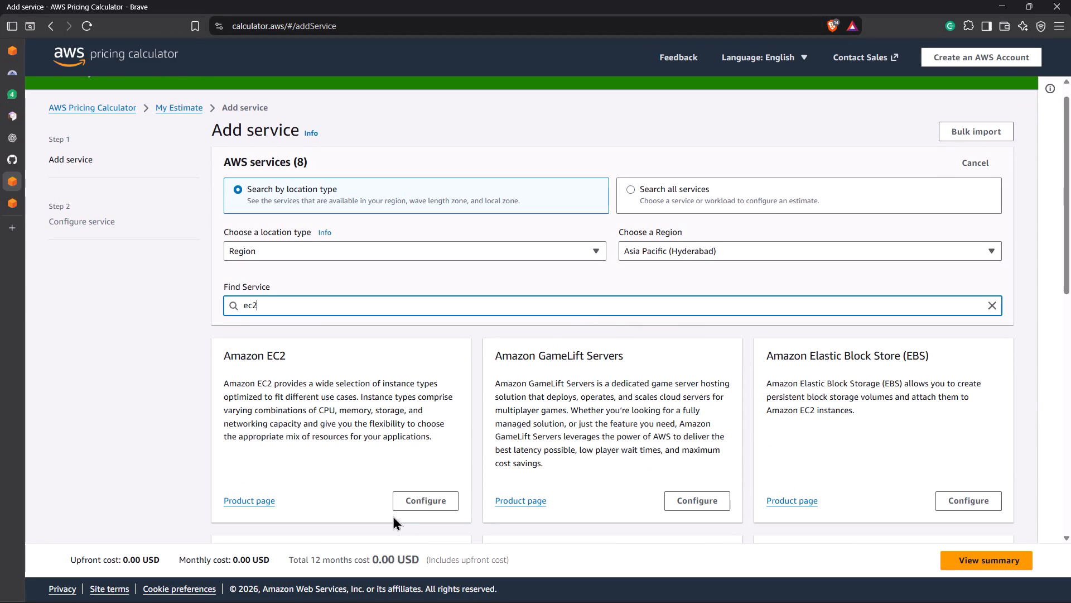
left_click(405, 501)
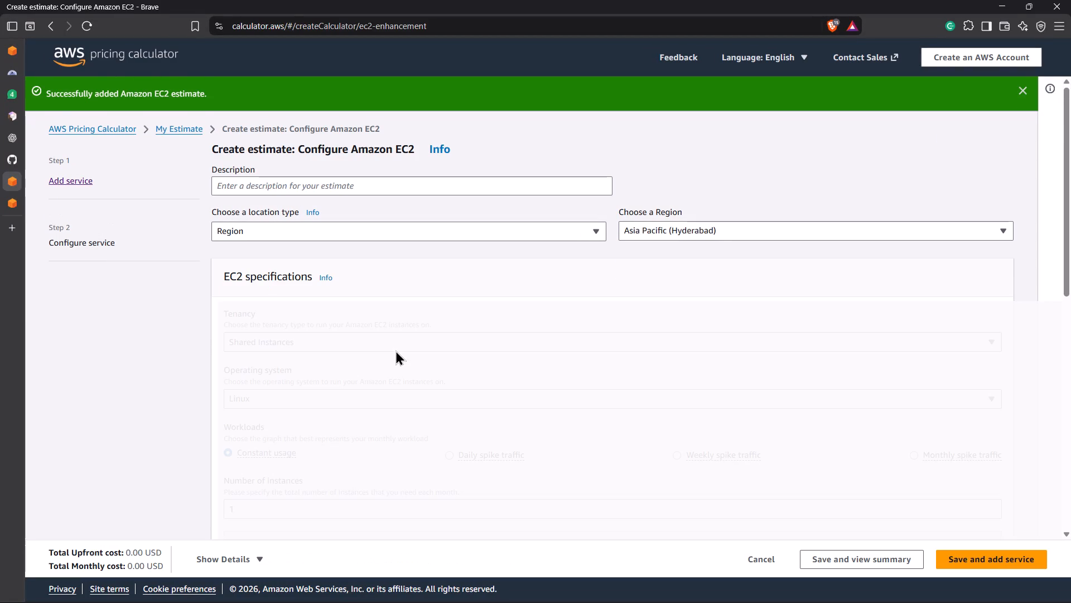
Filter the EC2 instances to the t3 family with 2.0 GiB of memory.
scroll(395, 350, "down", 3)
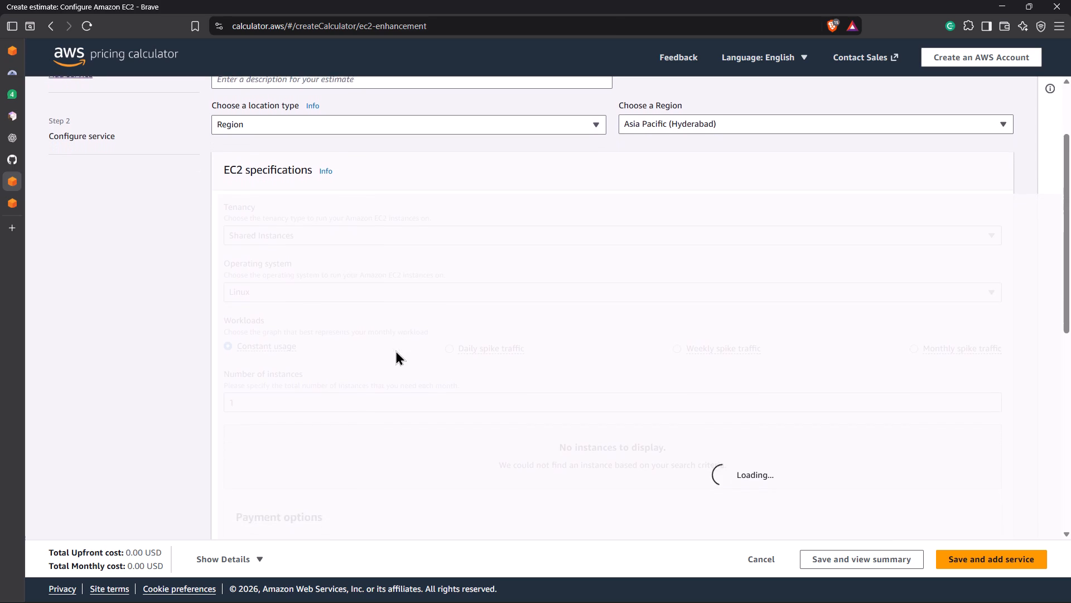
scroll(395, 350, "down", 3)
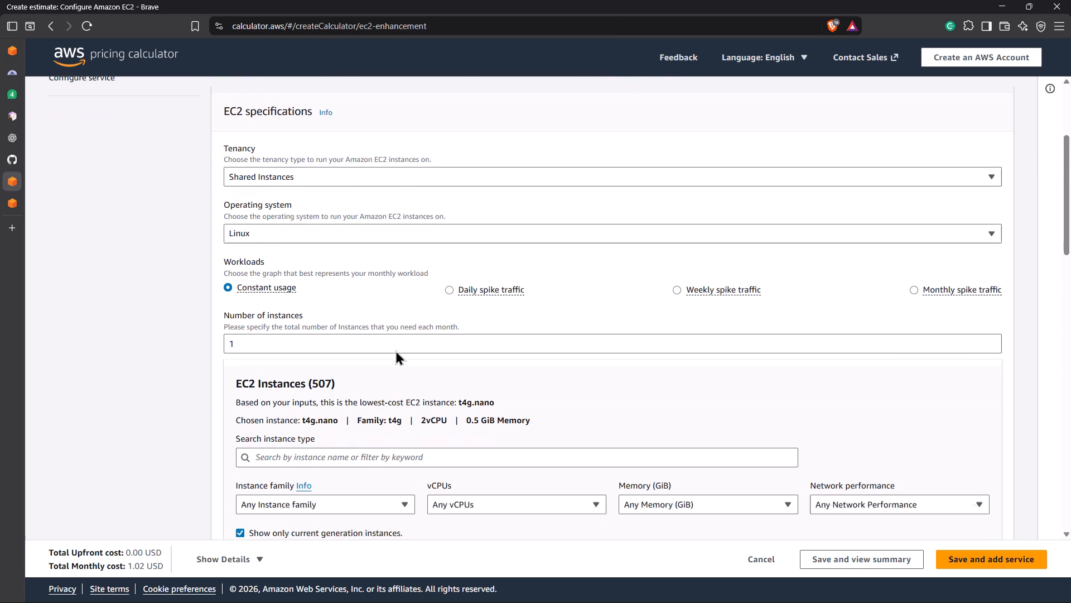
scroll(395, 350, "down", 2)
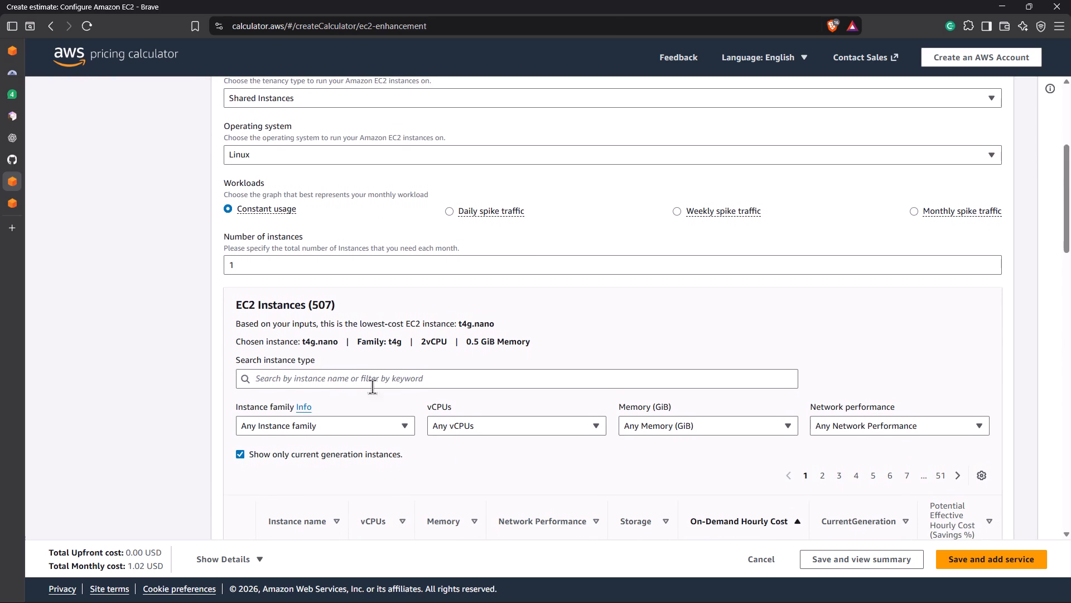
left_click(372, 425)
scroll(320, 274, "down", 3)
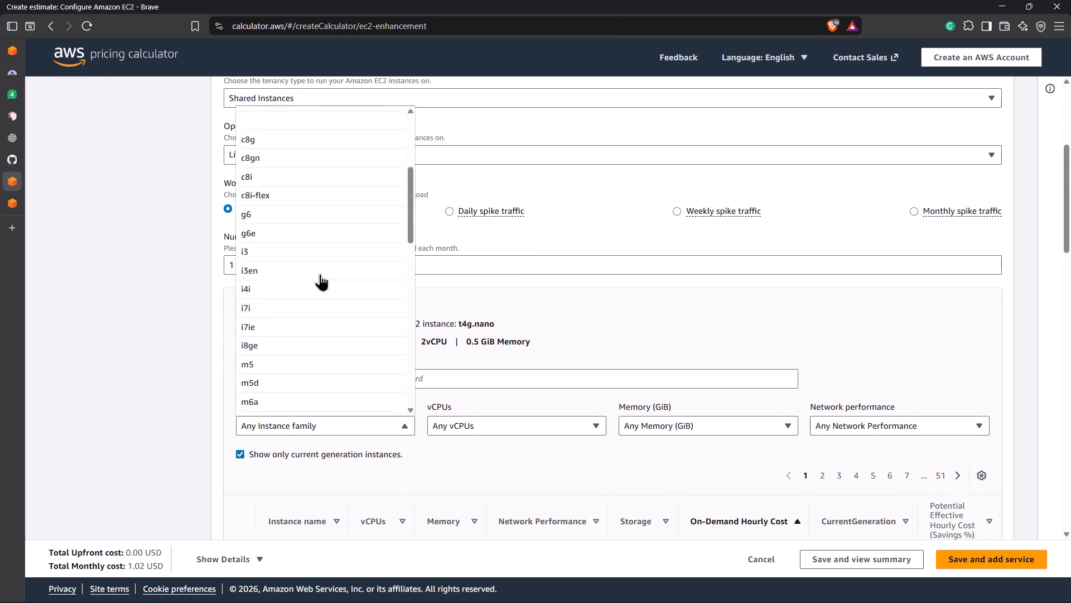
scroll(320, 274, "down", 5)
scroll(320, 274, "up", 1)
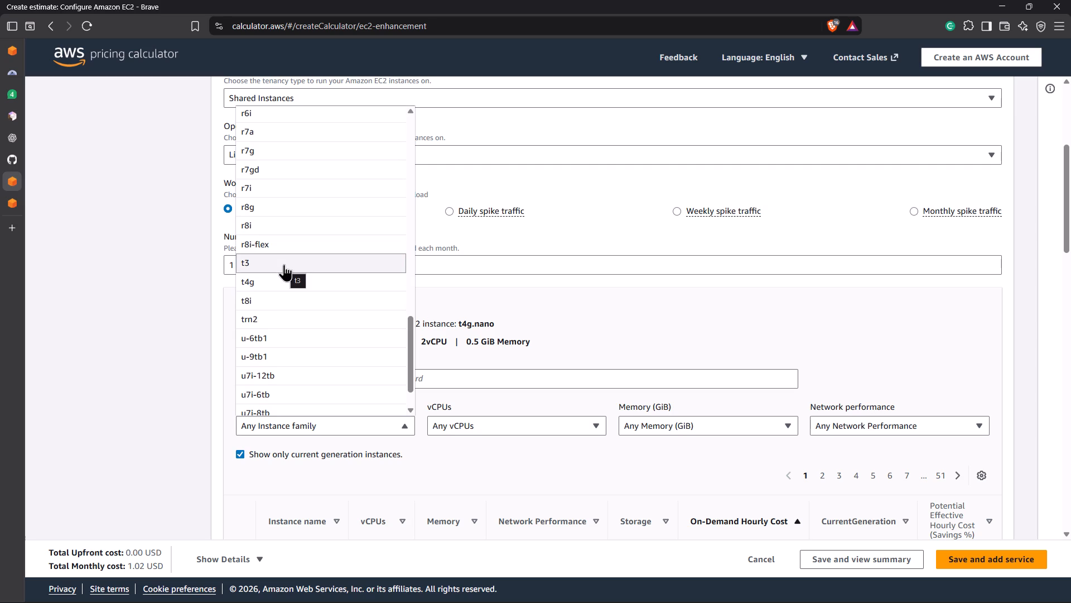
left_click(284, 264)
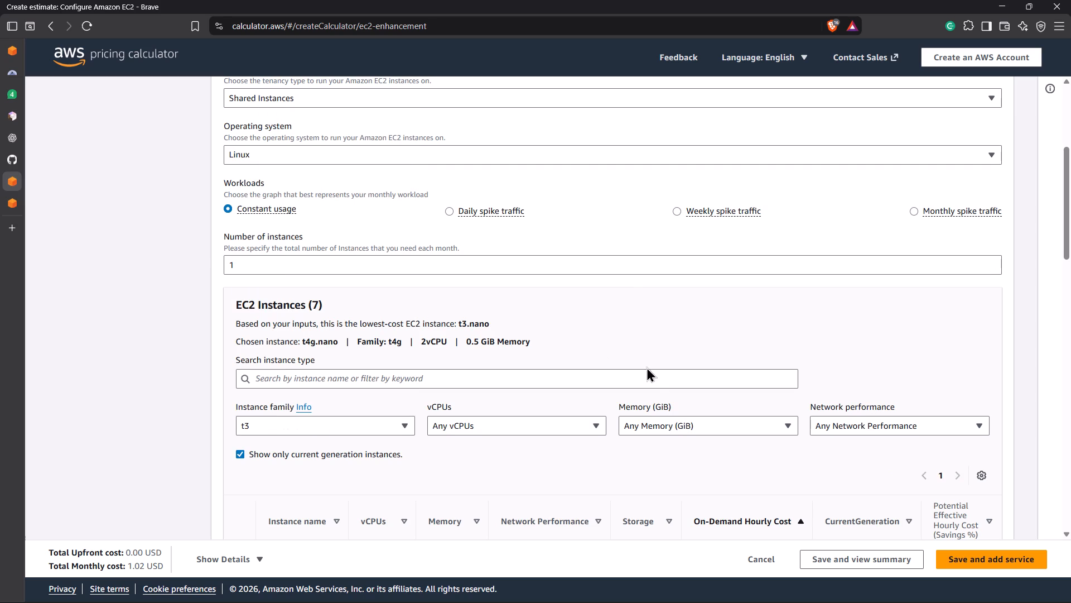
left_click(682, 423)
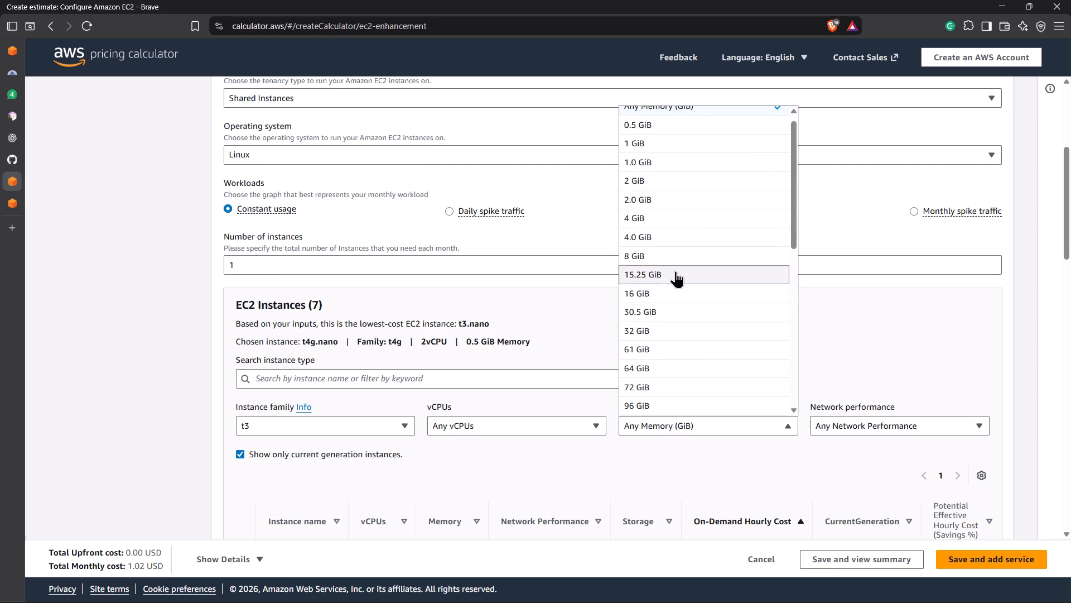
left_click(676, 201)
scroll(682, 369, "down", 1)
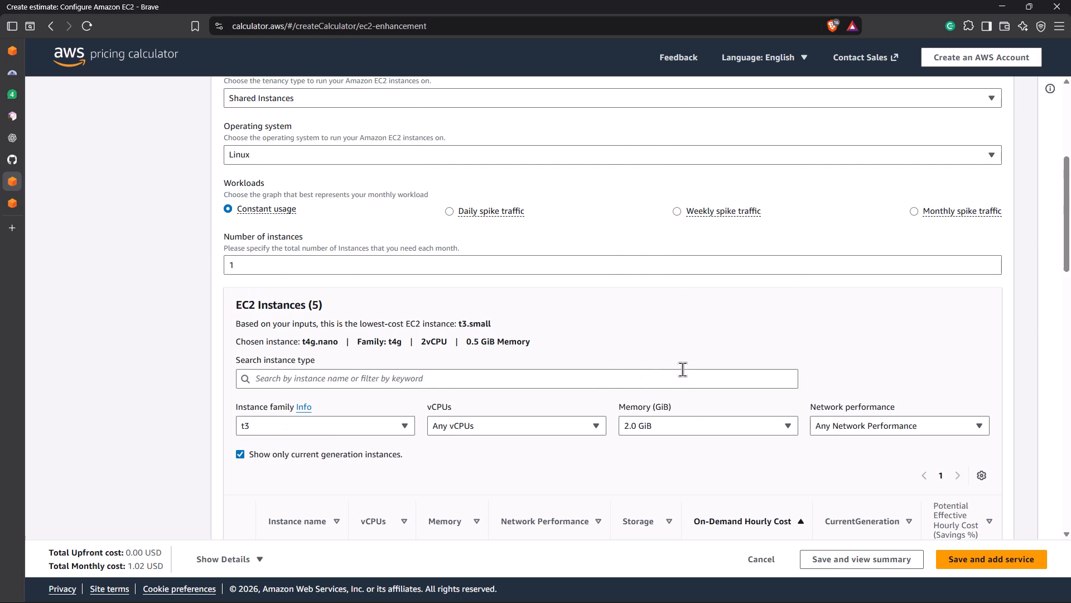
Choose the t3.small instance for the Hyderabad EC2 service, save it and view the estimate summary.
scroll(682, 369, "down", 8)
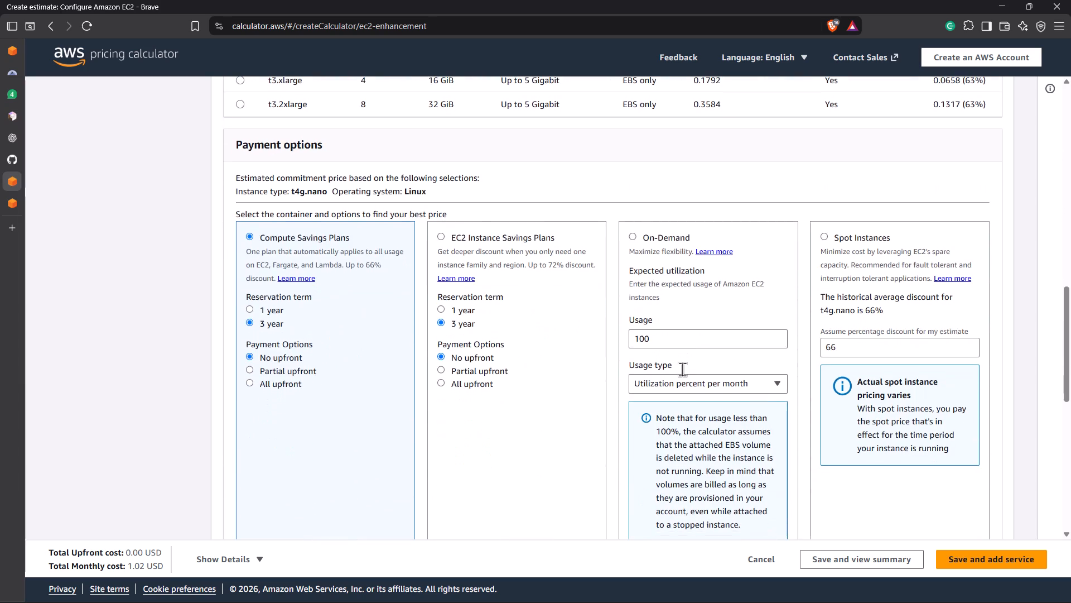
scroll(682, 369, "down", 3)
scroll(682, 369, "up", 1)
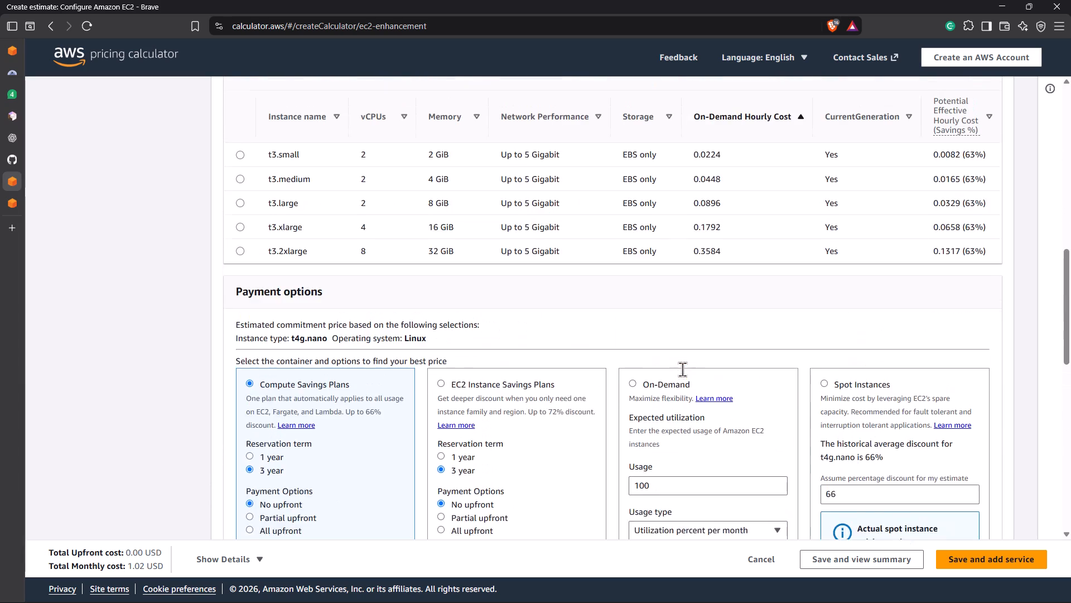
scroll(682, 369, "up", 1)
left_click(240, 222)
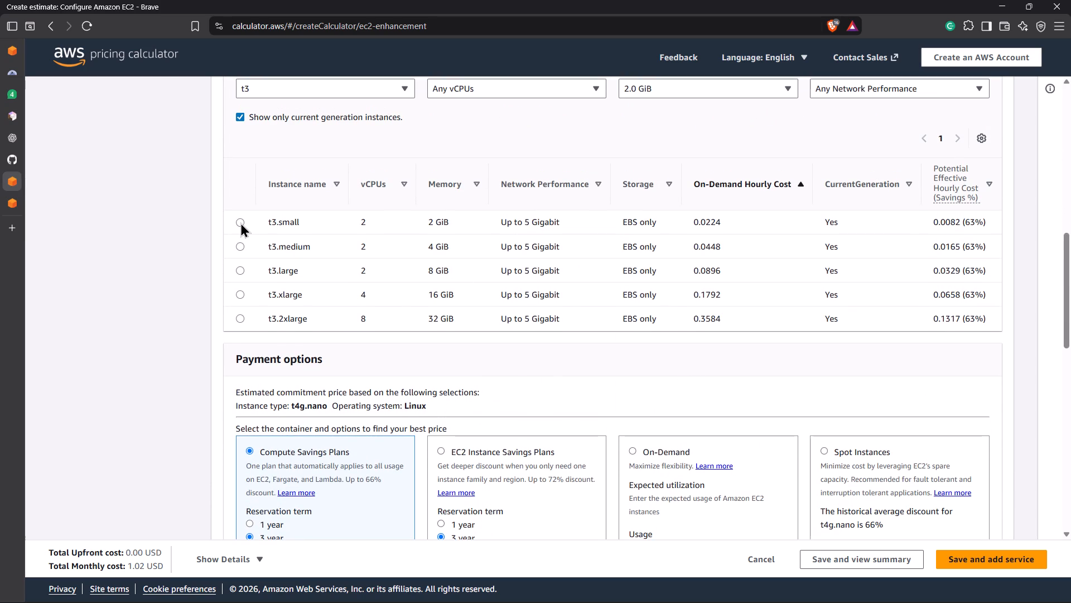
scroll(544, 368, "down", 4)
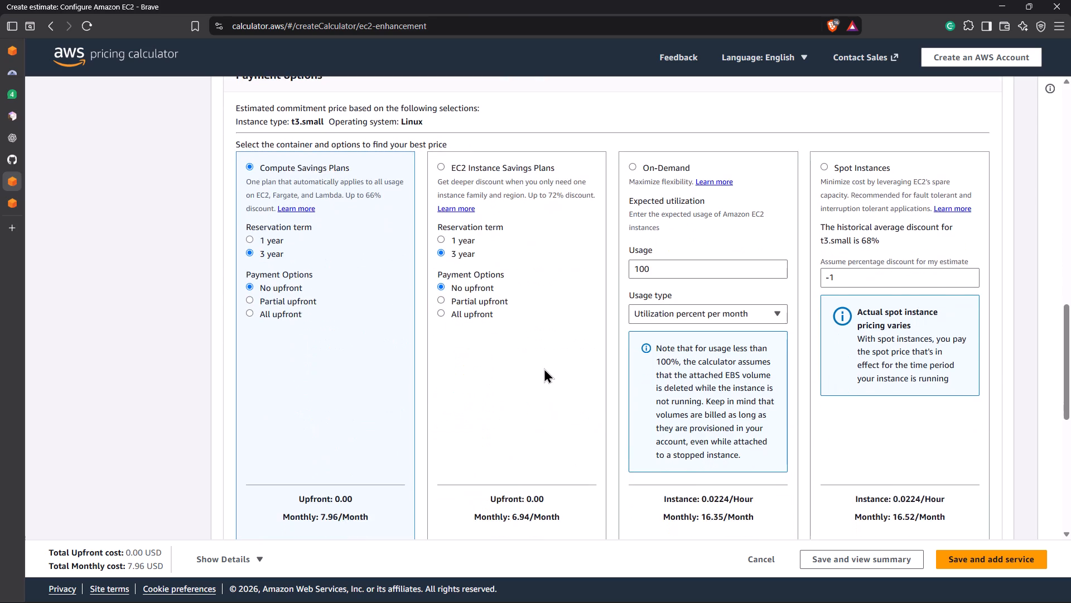
scroll(544, 368, "down", 5)
scroll(544, 368, "up", 3)
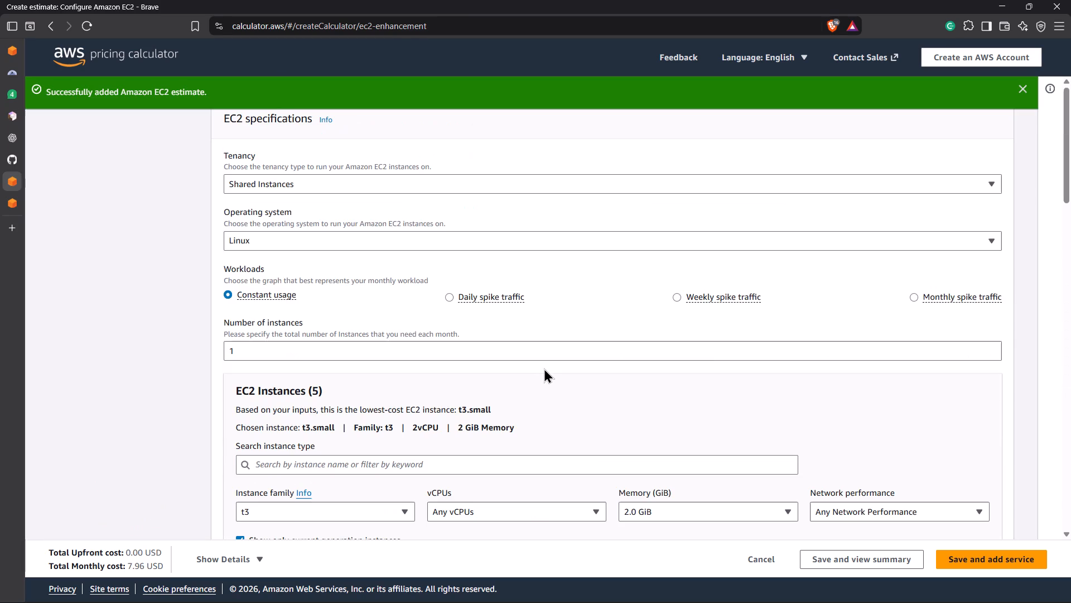
scroll(544, 368, "up", 1)
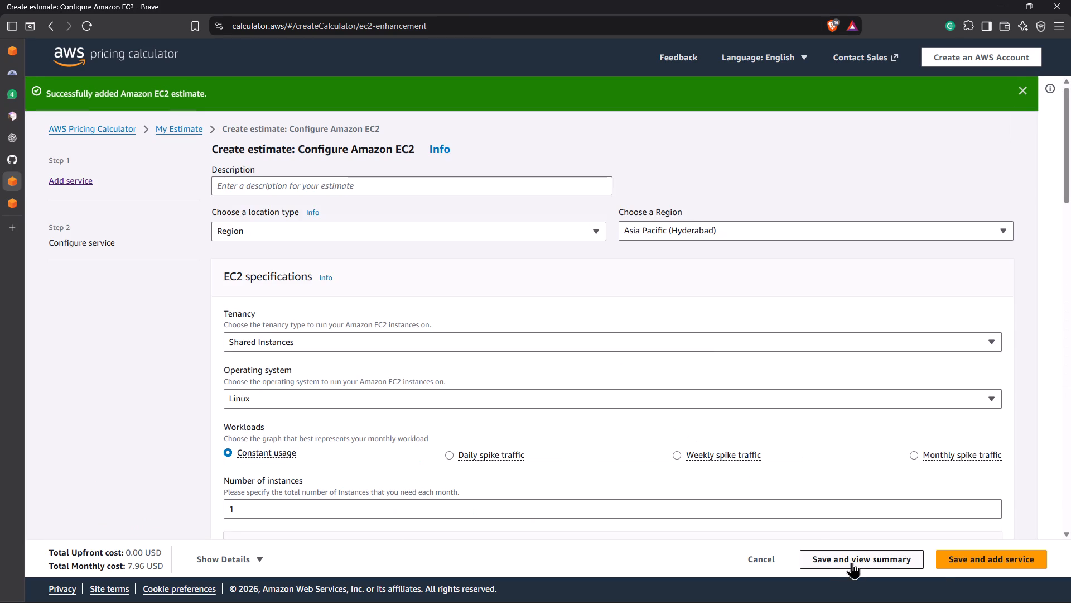
left_click(852, 562)
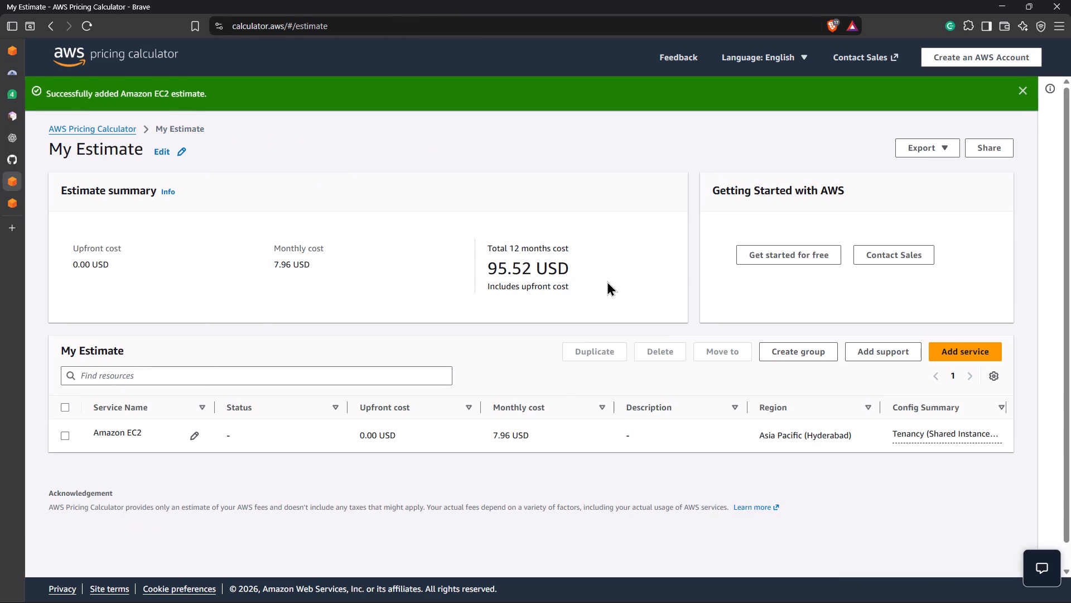
Check the total 12 months cost in the Hyderabad estimate summary.
left_click_drag(565, 272, 473, 271)
left_click(612, 259)
Return to the Amazon EC2 configuration and set the region to US East (N. Virginia).
scroll(612, 259, "right", 1)
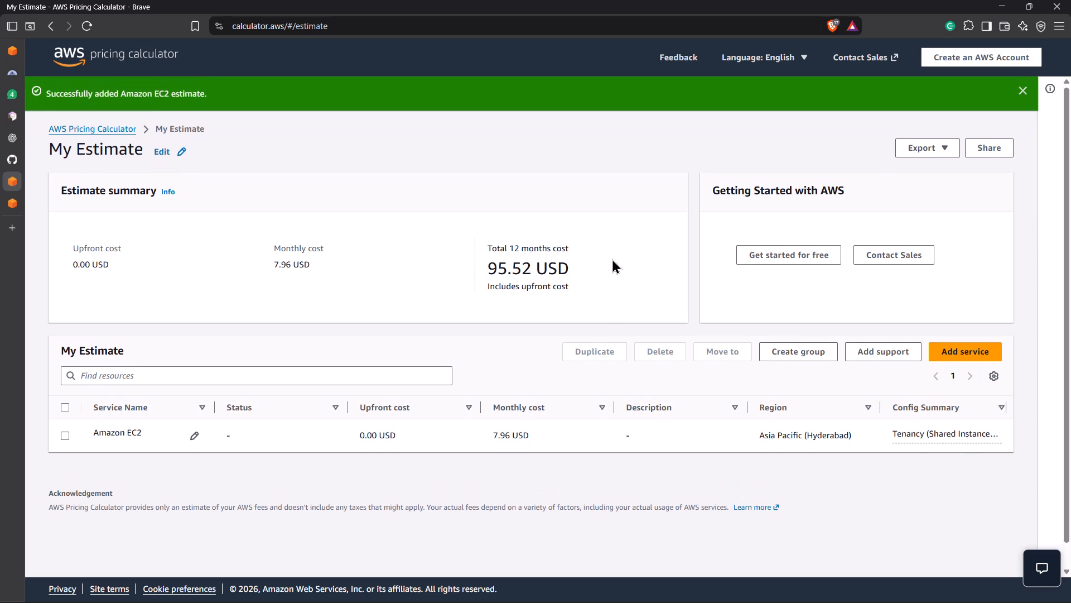
scroll(612, 259, "right", 1)
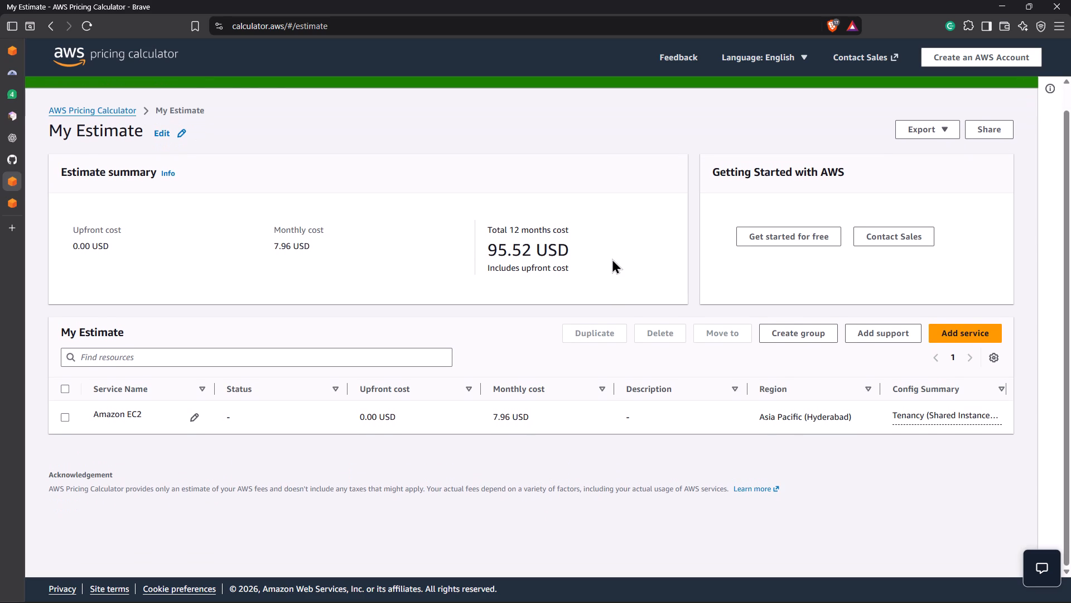
scroll(672, 258, "right", 10)
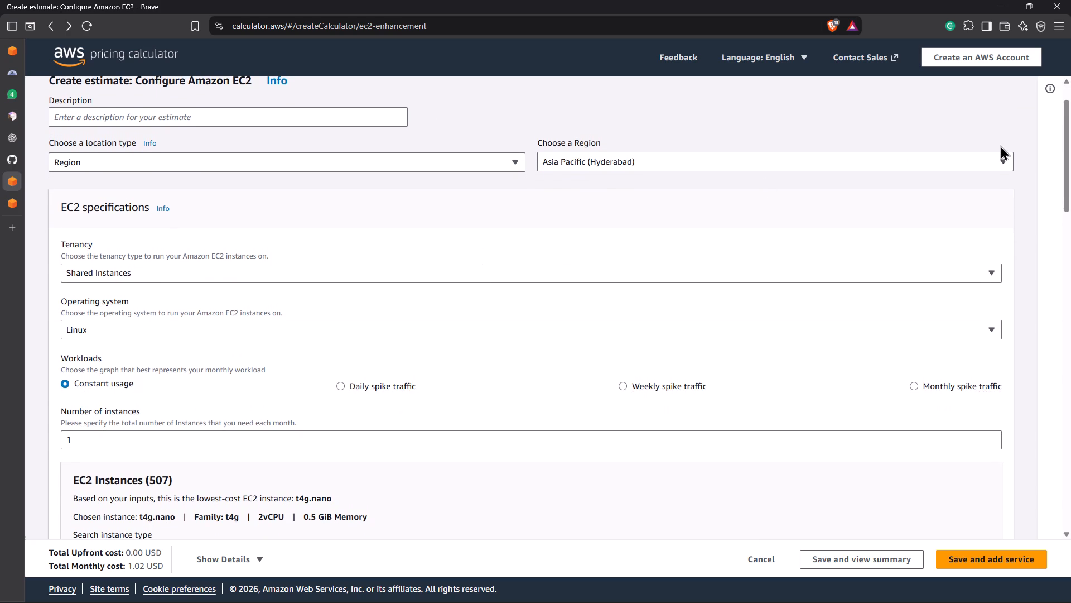
left_click(991, 167)
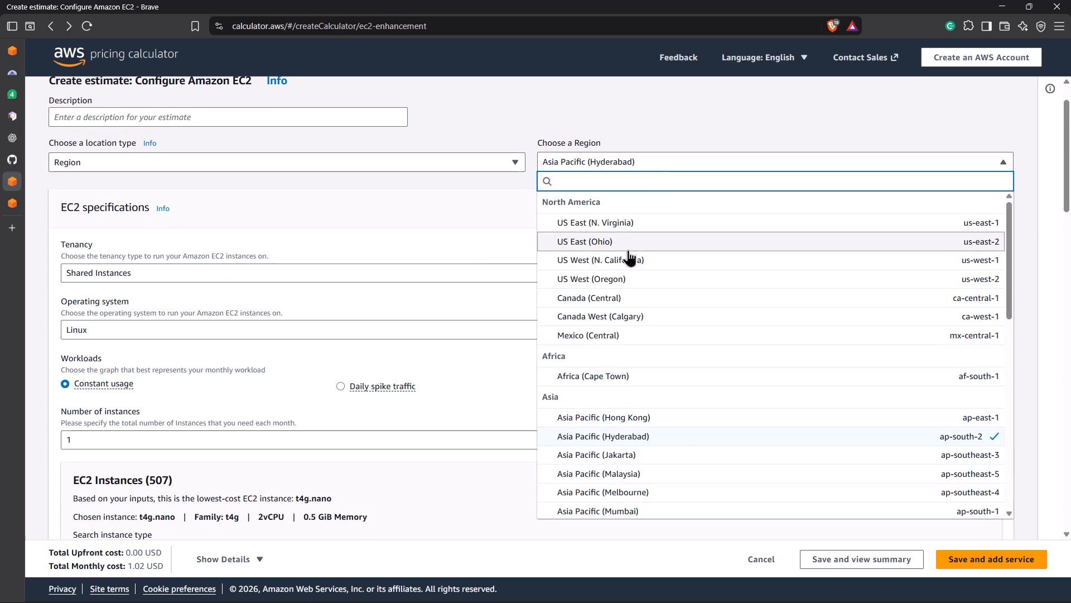
left_click(645, 272)
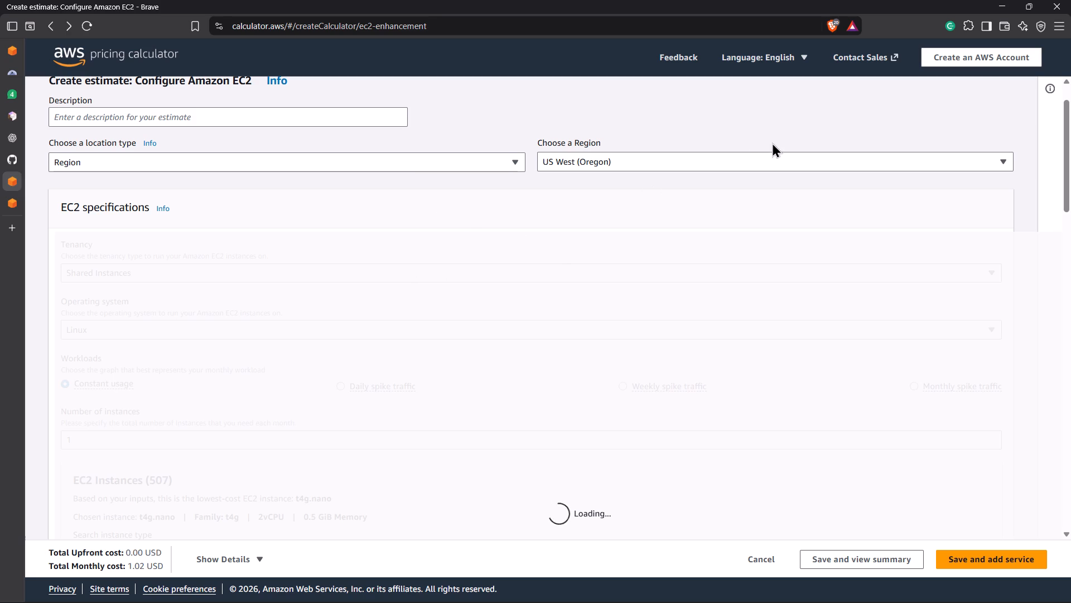
left_click(763, 161)
left_click(1001, 160)
left_click(870, 155)
left_click(619, 218)
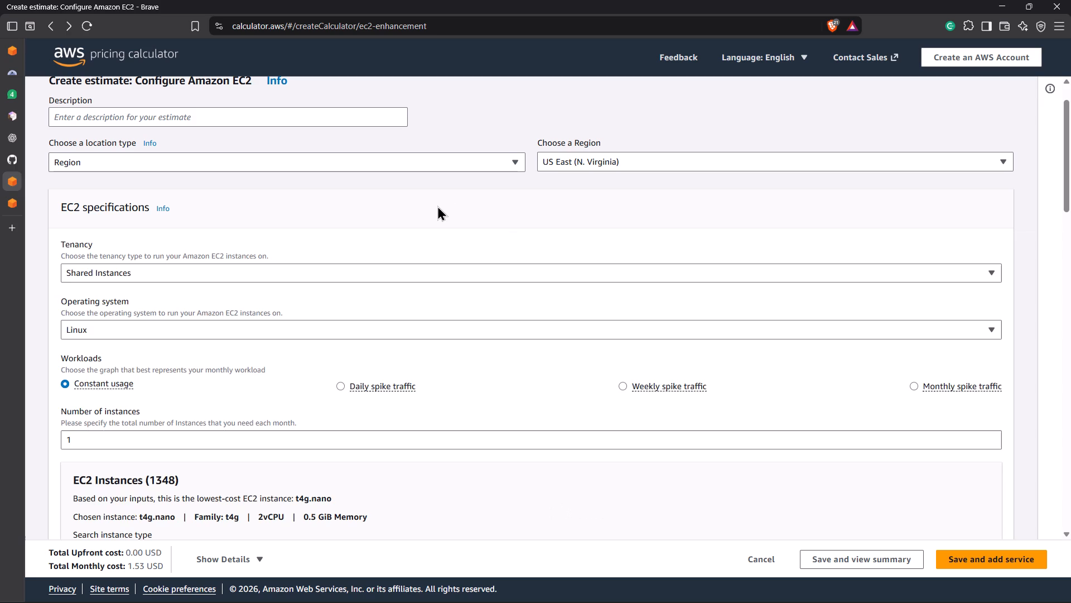
Set the EC2 workload to Daily spike traffic.
scroll(437, 205, "down", 3)
left_click(344, 227)
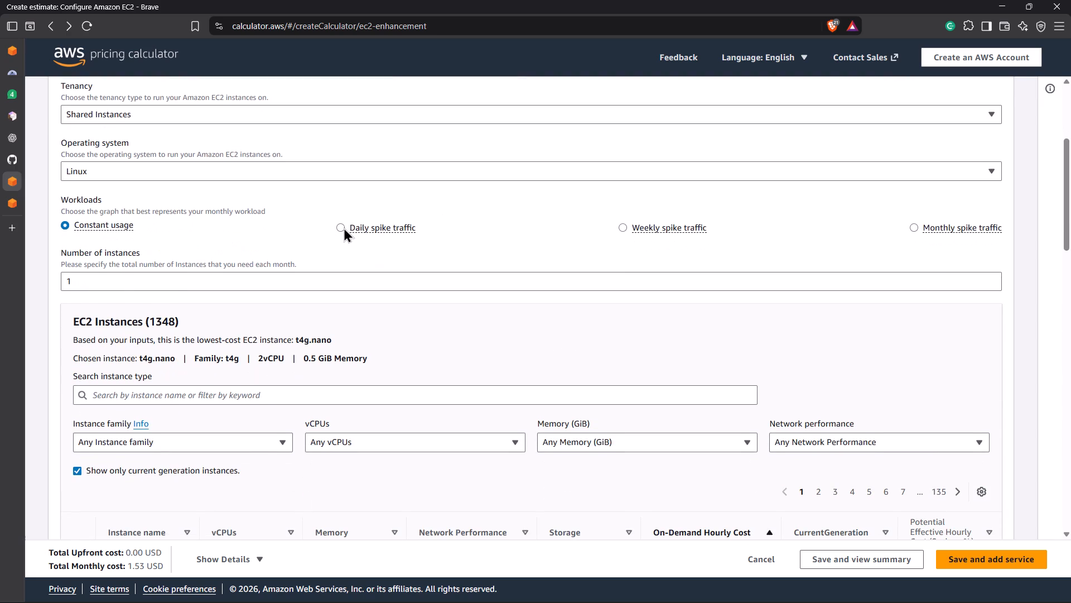
Filter the N. Virginia EC2 instances to the t2 family.
scroll(298, 303, "down", 3)
scroll(234, 361, "down", 1)
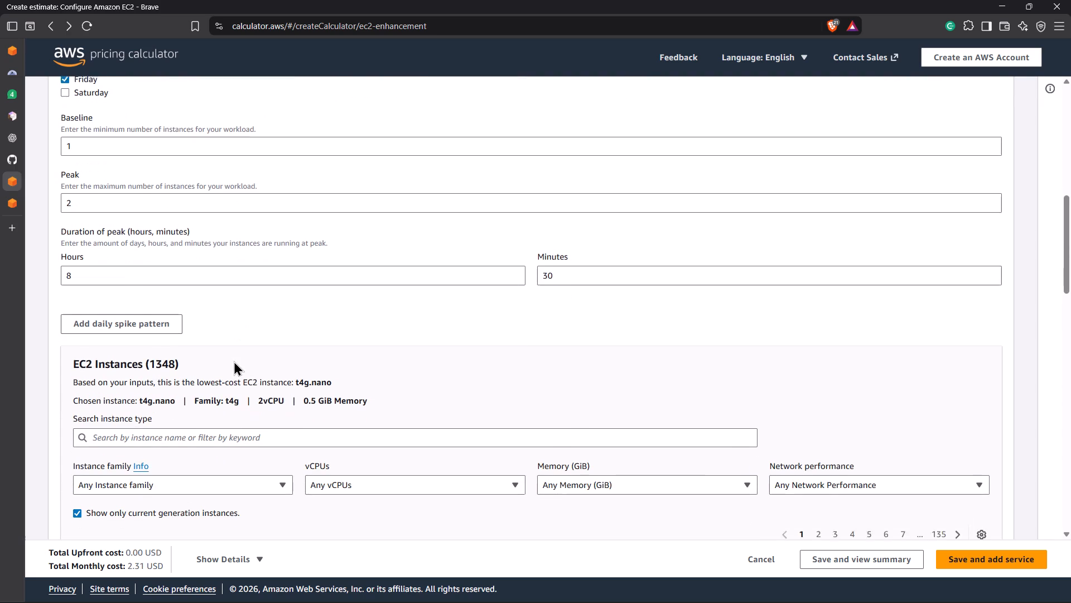
scroll(234, 361, "down", 3)
left_click(276, 289)
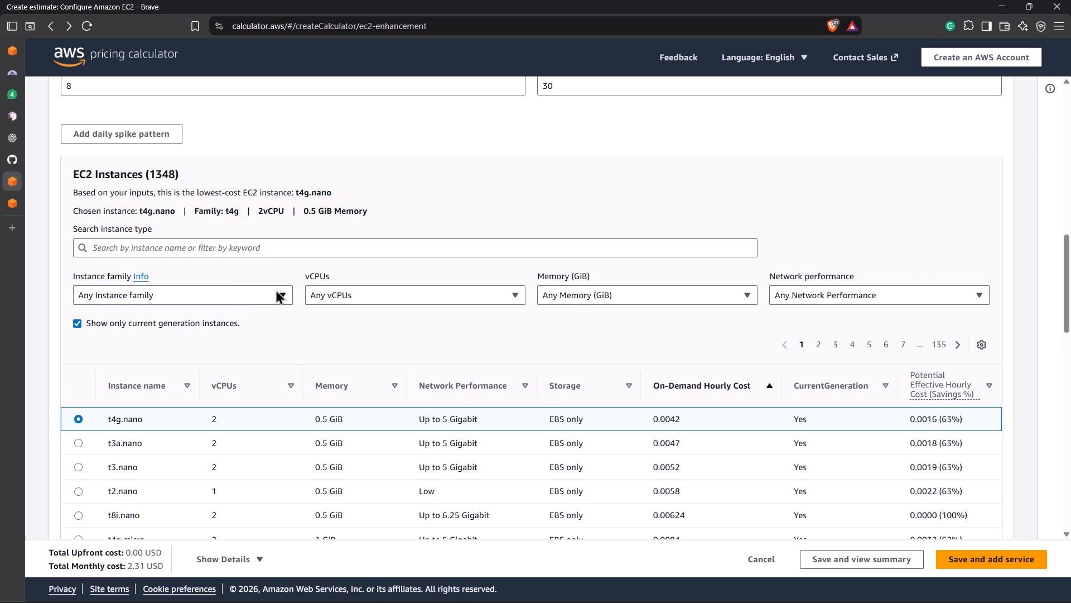
scroll(118, 417, "down", 7)
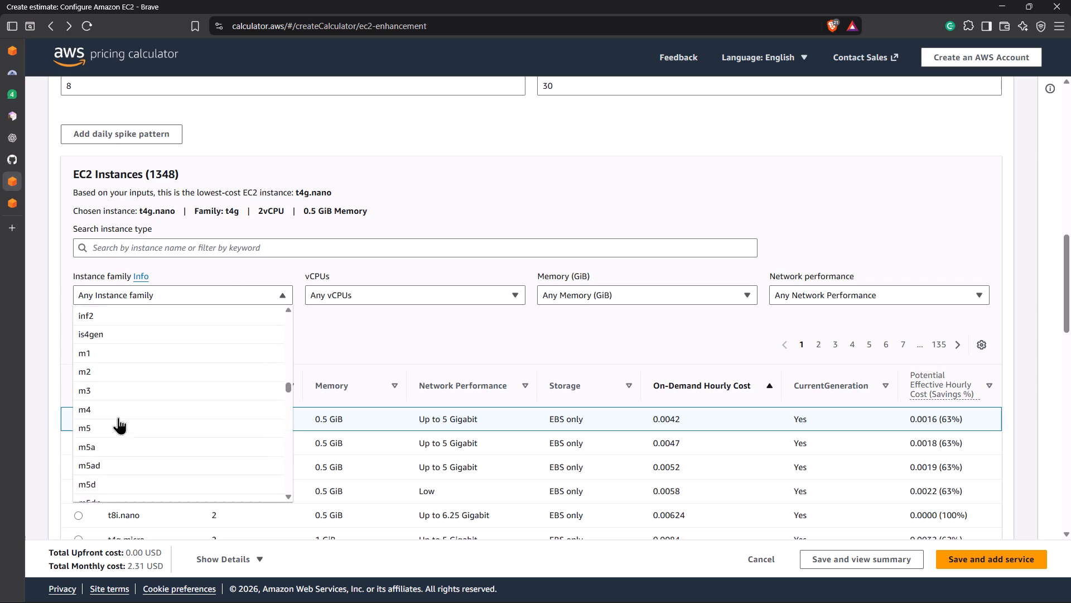
scroll(118, 417, "down", 8)
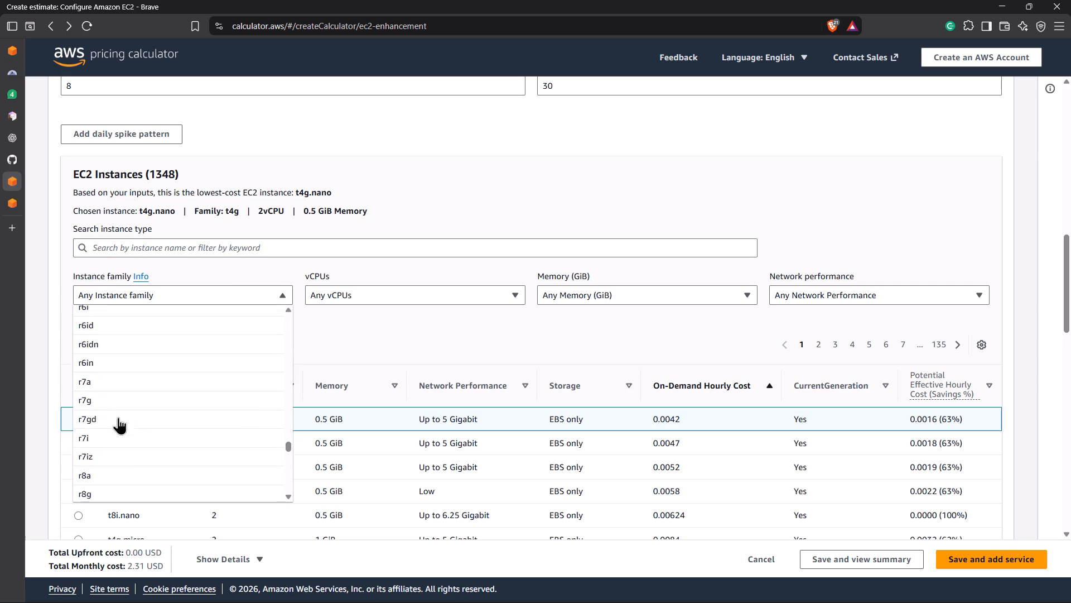
scroll(118, 417, "down", 7)
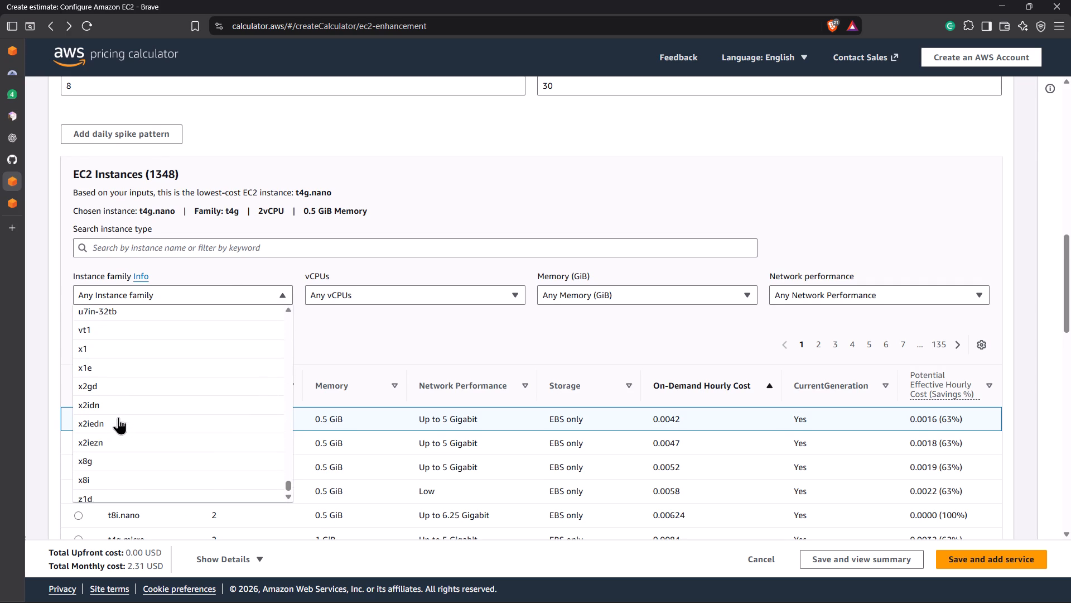
scroll(118, 417, "right", 1)
scroll(118, 417, "up", 3)
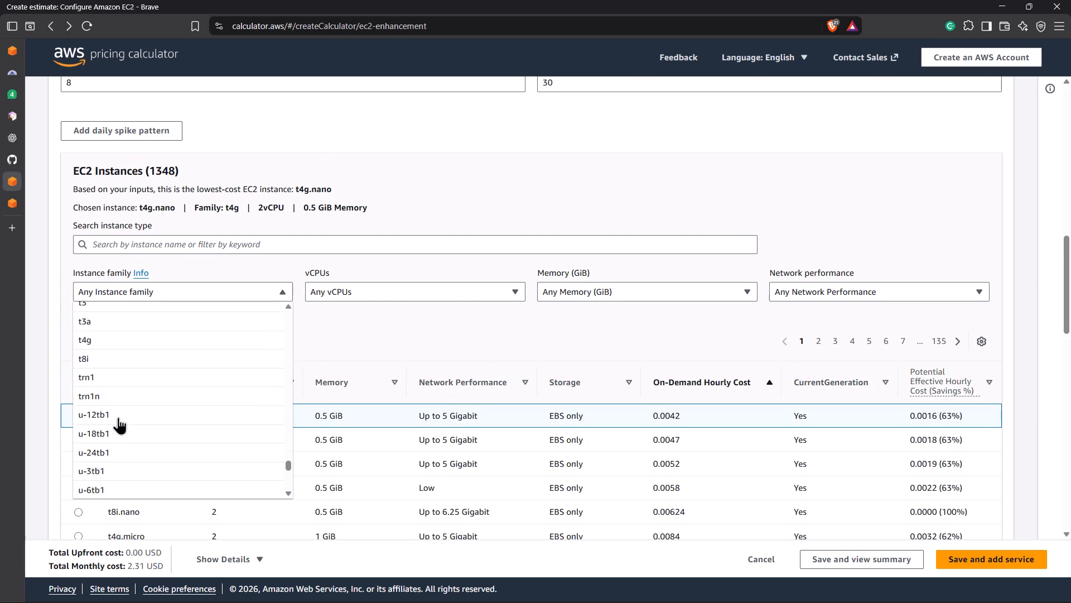
scroll(118, 417, "up", 3)
left_click(115, 370)
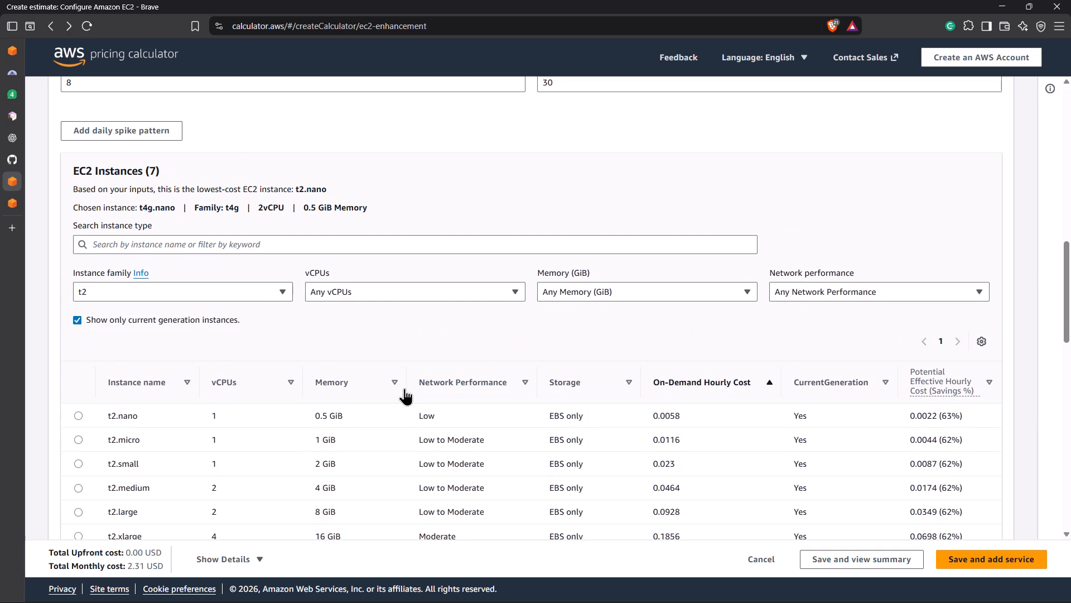
Set the EC2 instance memory filter to 2 GiB.
left_click(732, 296)
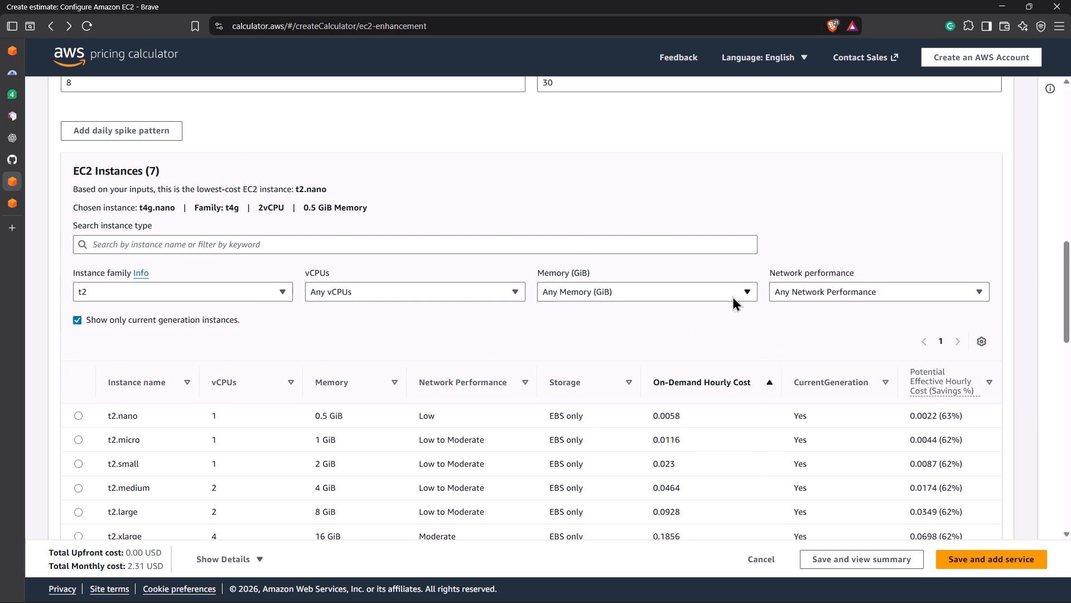
left_click(604, 443)
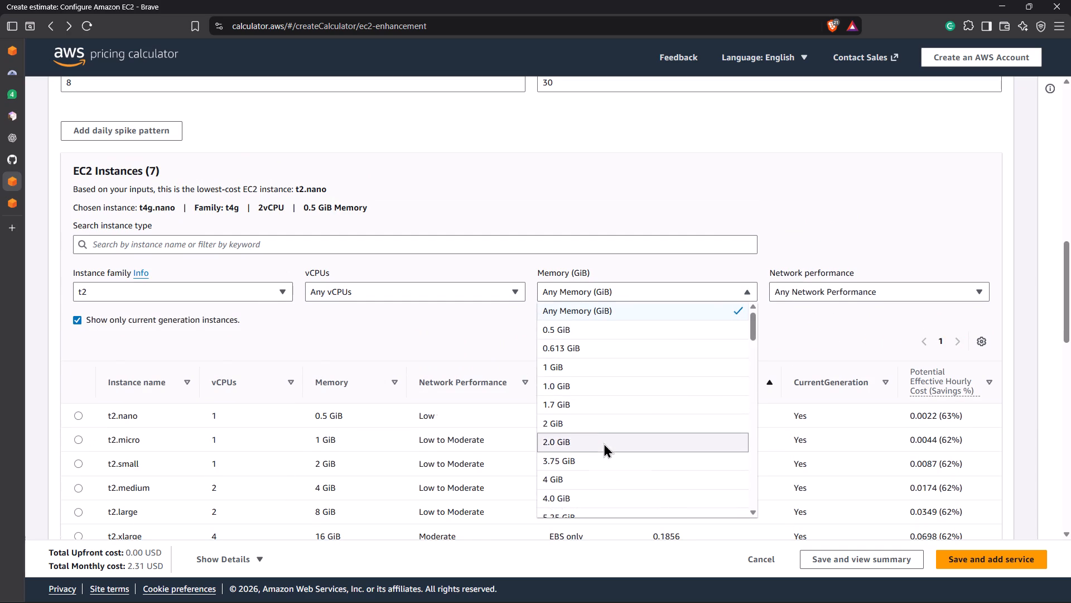
left_click(664, 294)
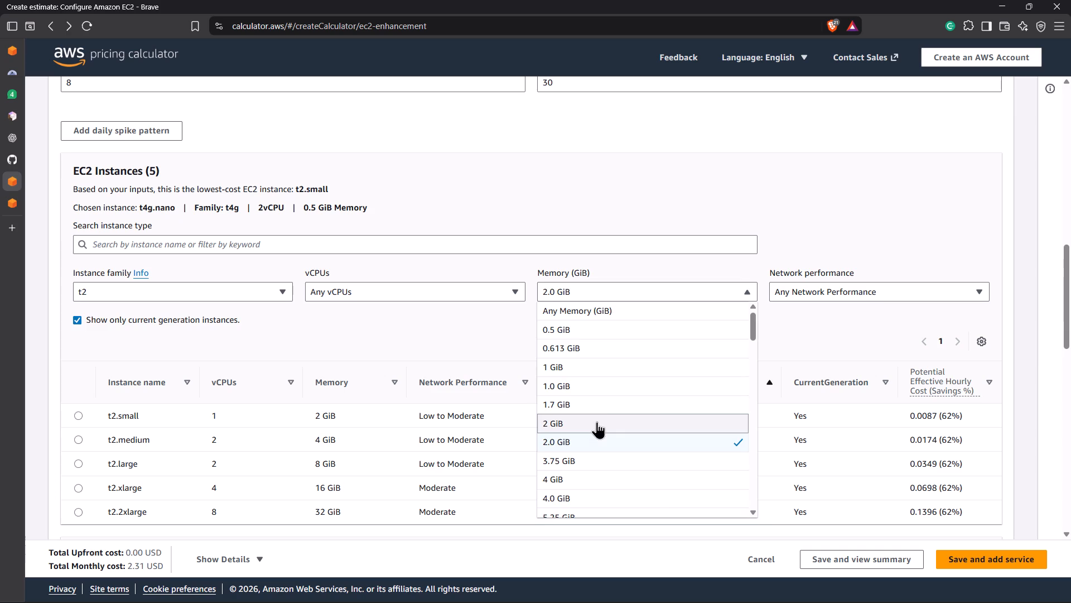
left_click(597, 422)
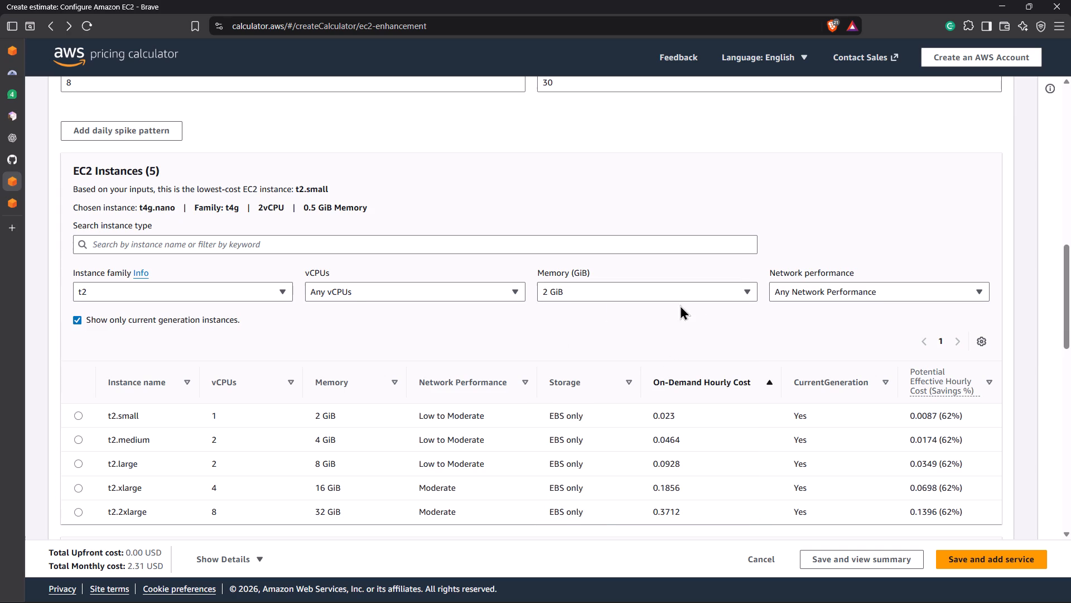
left_click(732, 291)
left_click(573, 423)
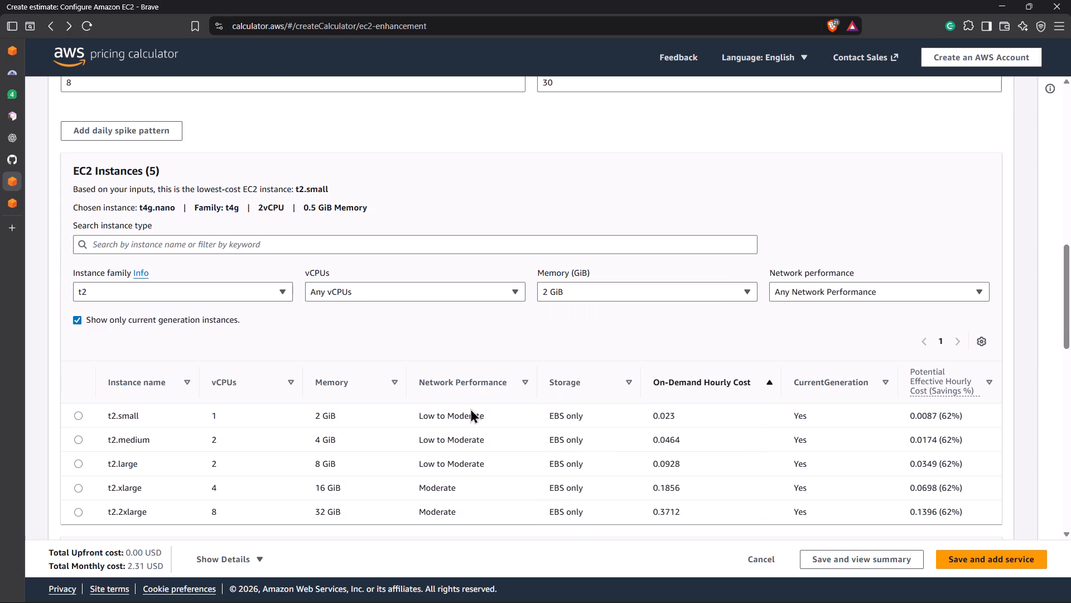
Choose the t2.small instance for the N. Virginia EC2 service, save it and view the estimate summary.
left_click(84, 418)
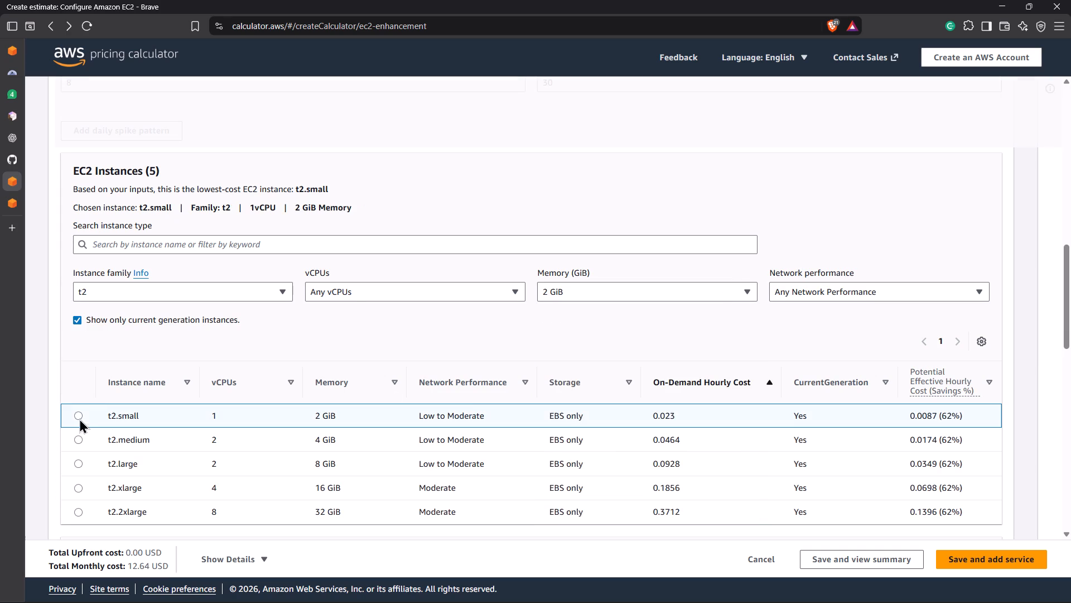
scroll(465, 389, "down", 6)
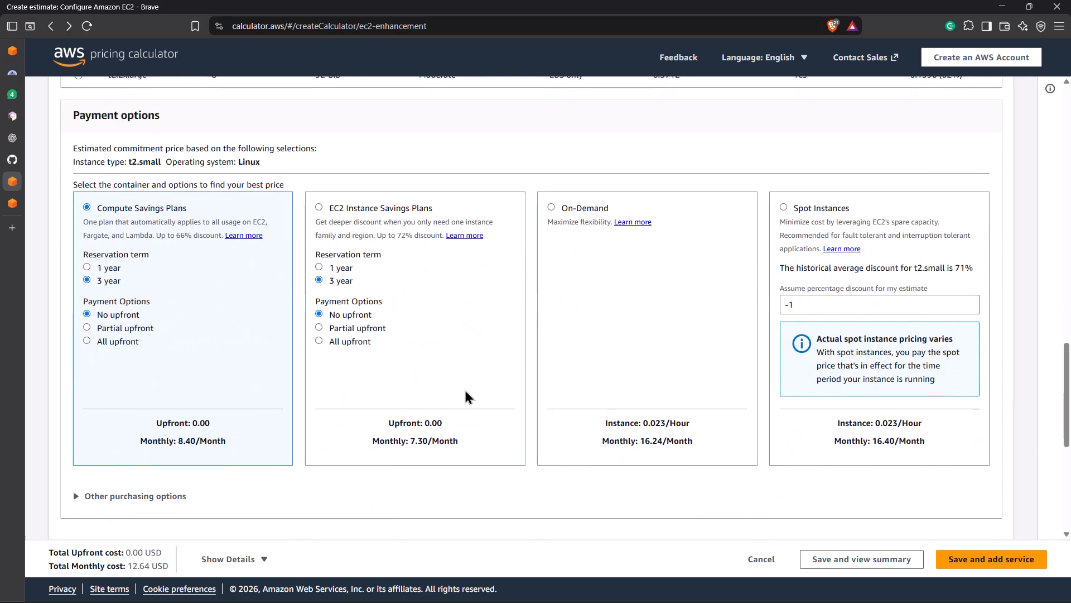
scroll(465, 389, "down", 3)
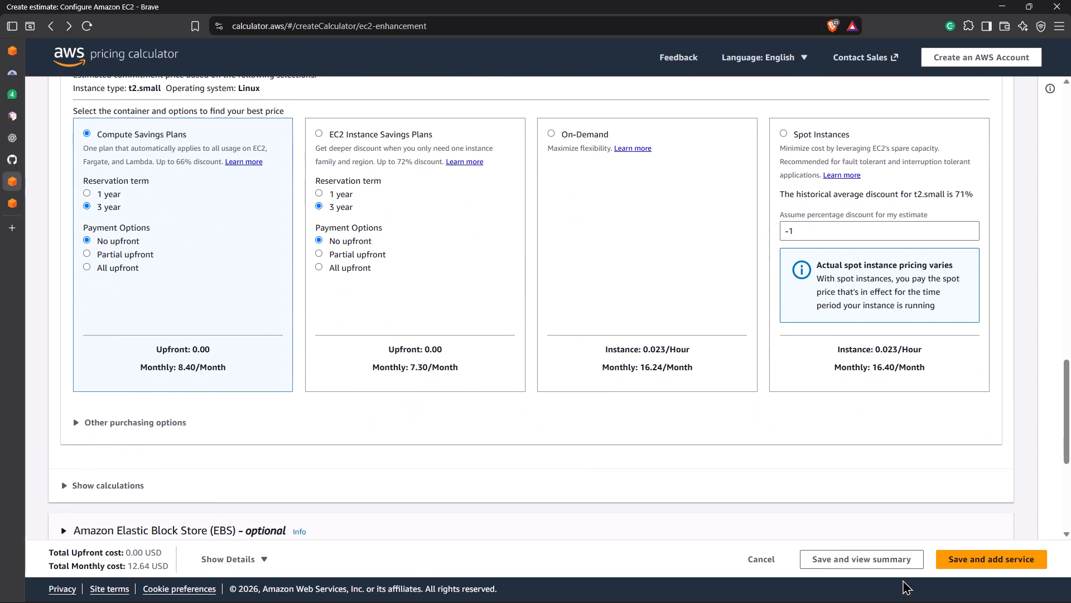
left_click(867, 563)
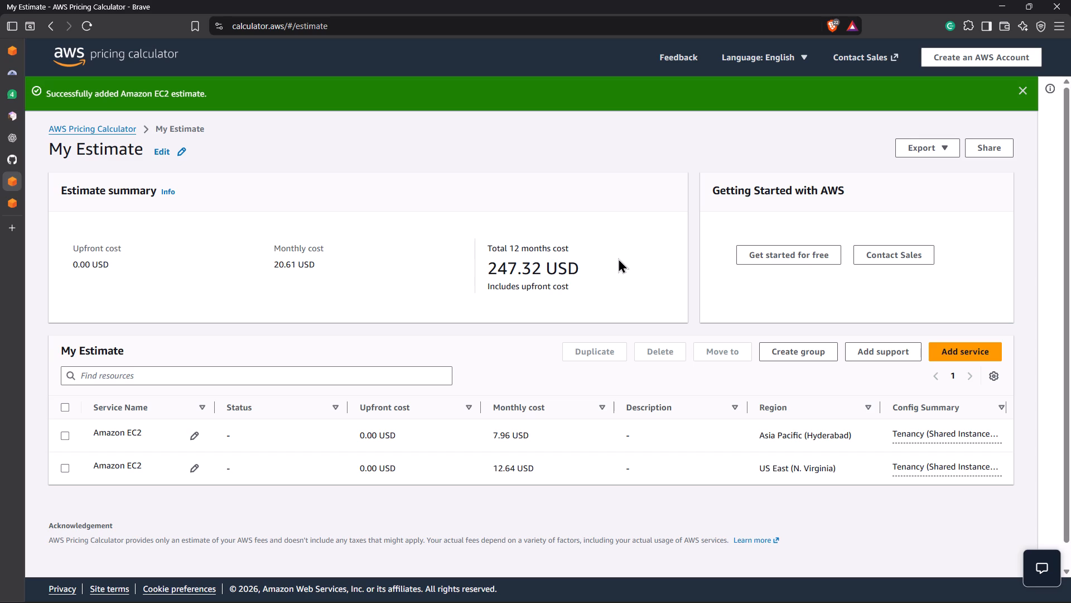
Rename the estimate holding the Hyderabad and N. Virginia EC2 services as My and save the name.
left_click(162, 150)
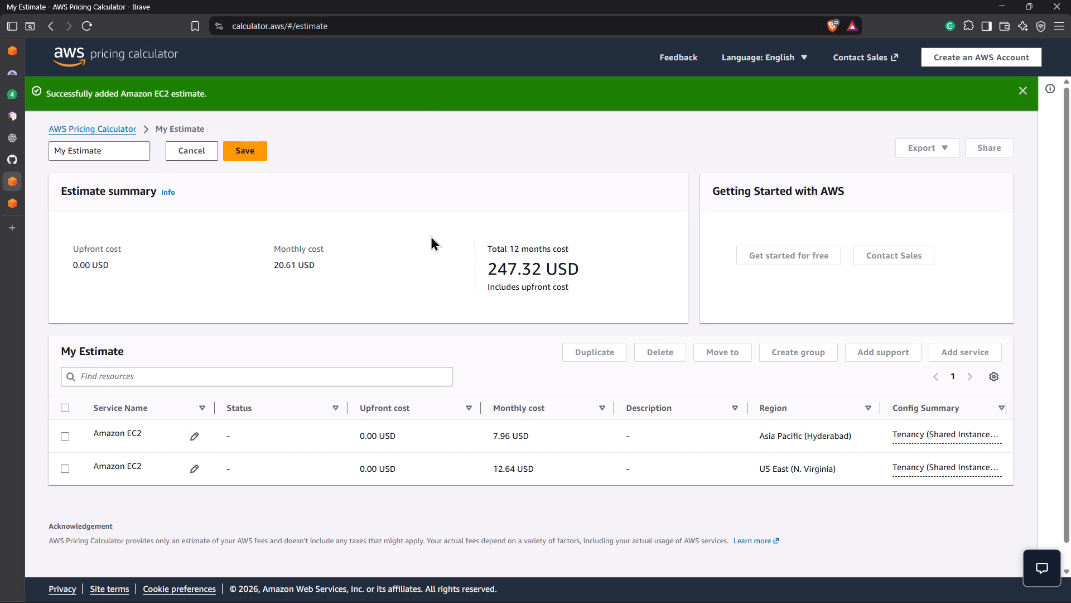
left_click(101, 149)
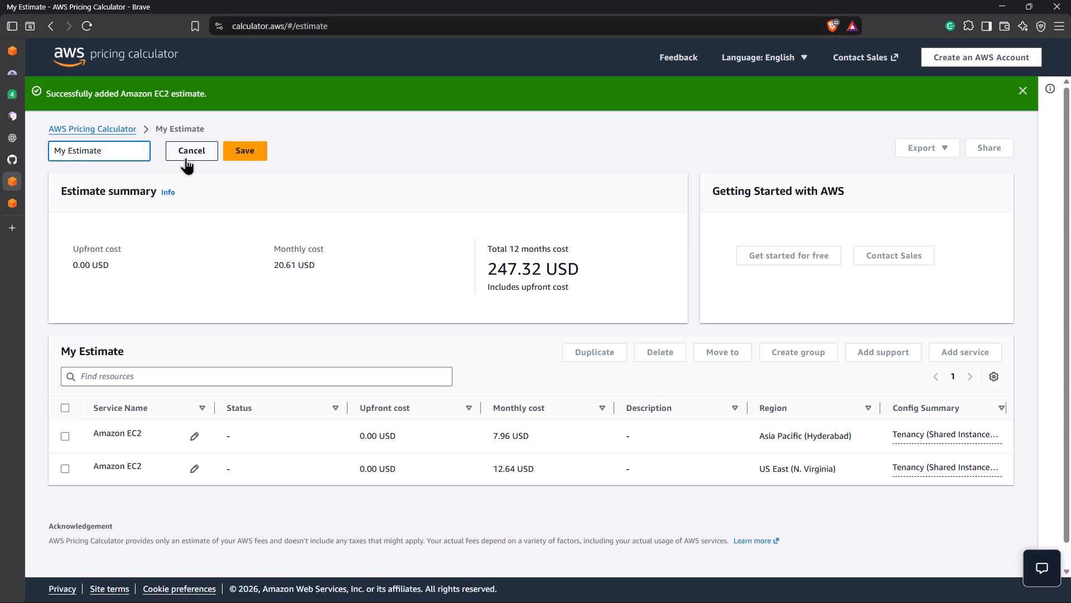
left_click(114, 154)
key("BackSpace")
key("BackSpace")
key("BackSpace")
key("BackSpace")
key("BackSpace")
key("BackSpace")
key("BackSpace")
key("BackSpace")
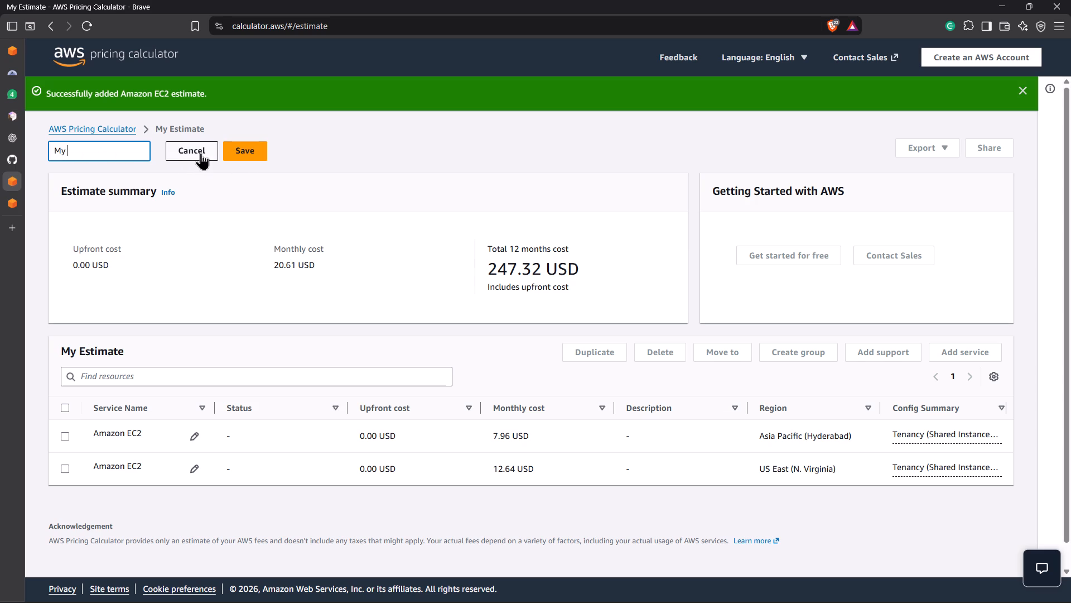
left_click(258, 153)
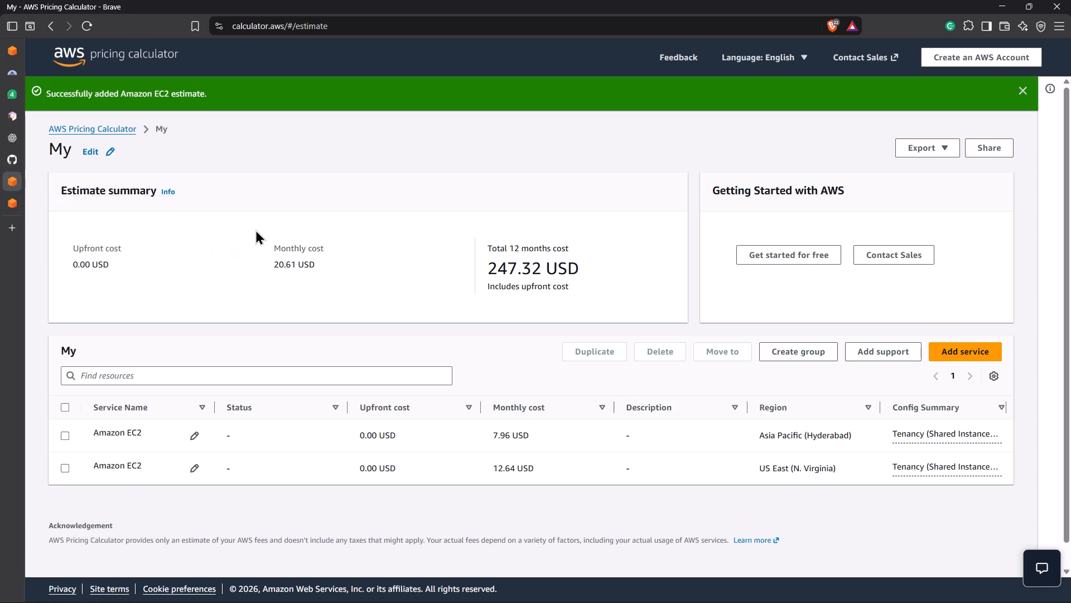
Switch to the other pricing calculator estimate, start a new estimate without signing in and dismiss the success notice.
left_click(21, 202)
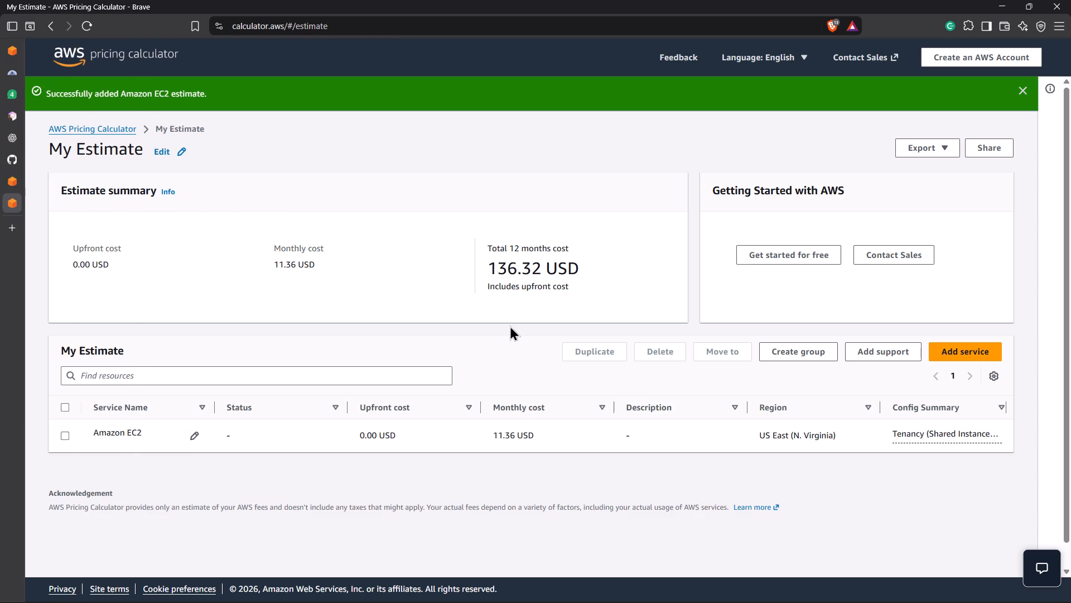
left_click(89, 125)
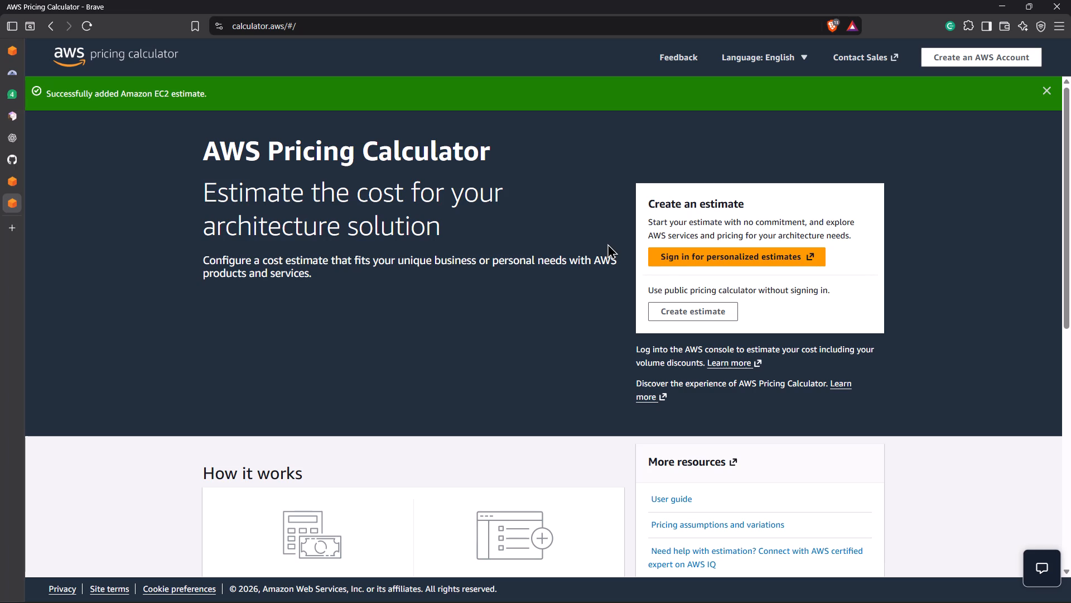
left_click(698, 310)
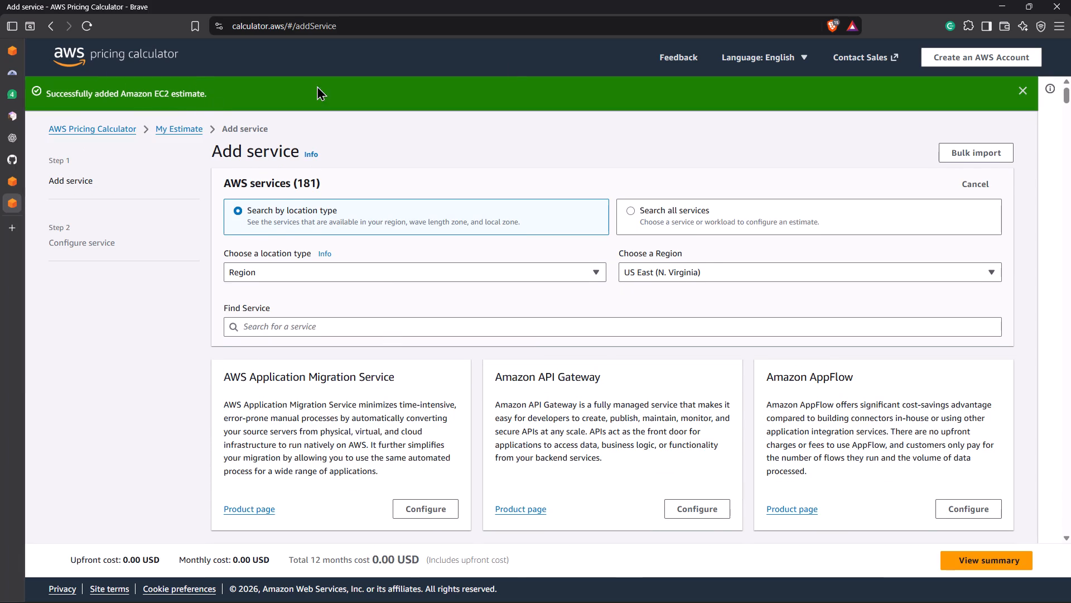
left_click(1024, 90)
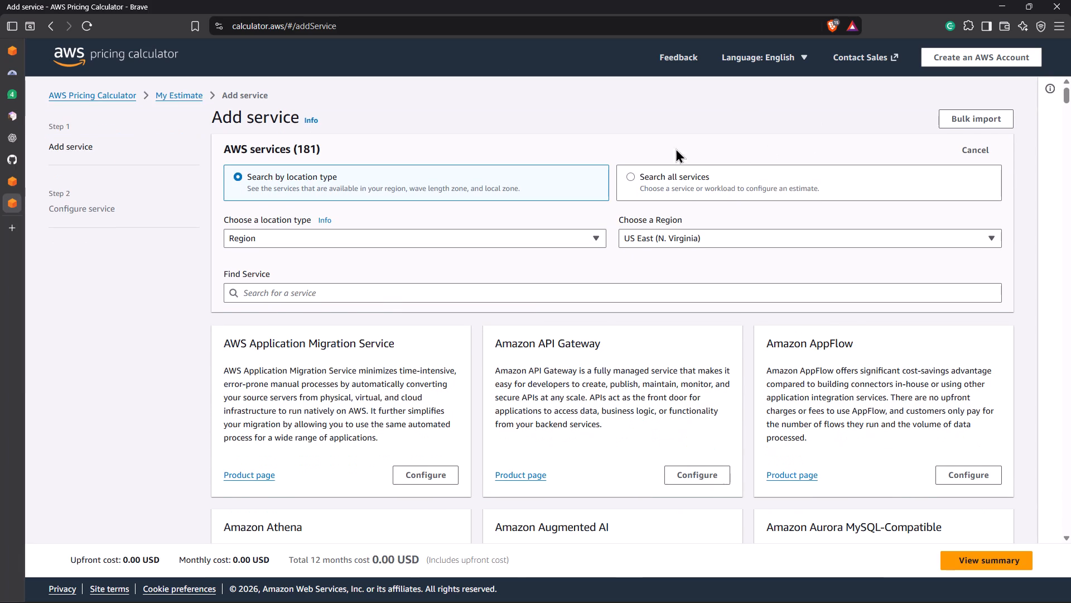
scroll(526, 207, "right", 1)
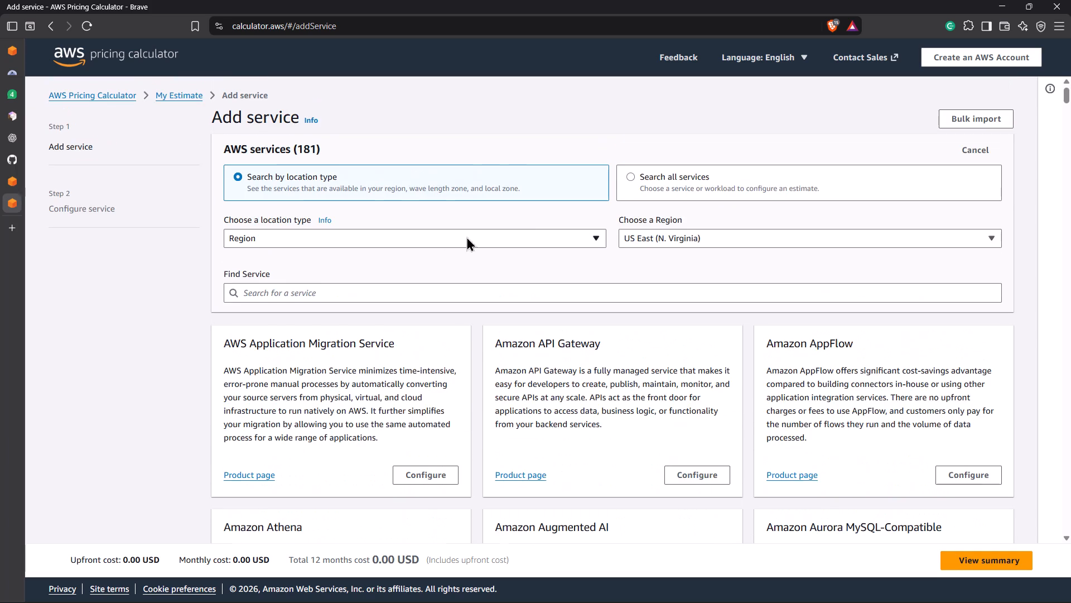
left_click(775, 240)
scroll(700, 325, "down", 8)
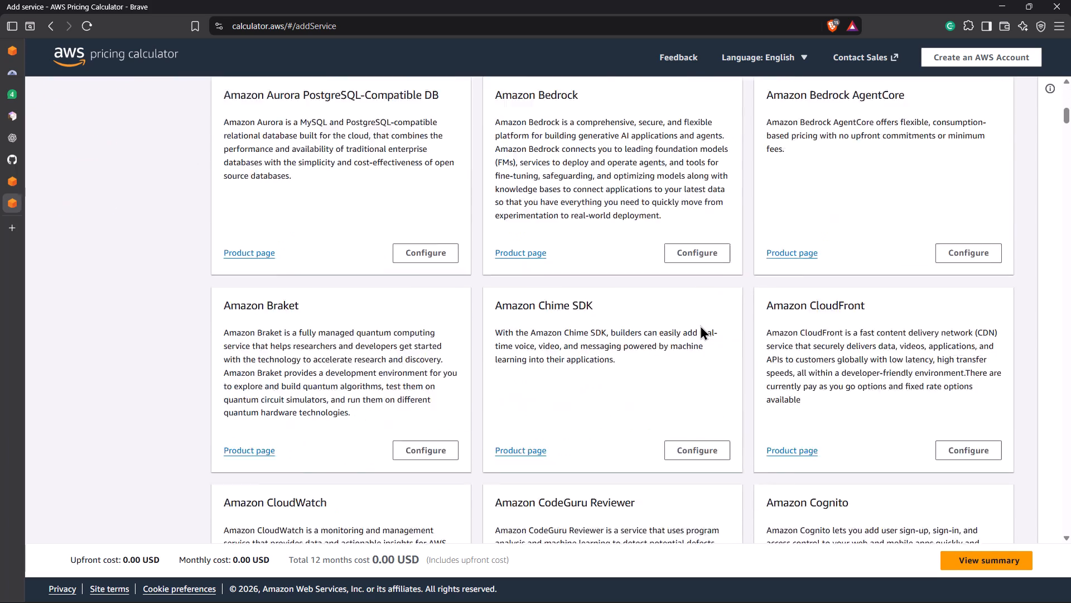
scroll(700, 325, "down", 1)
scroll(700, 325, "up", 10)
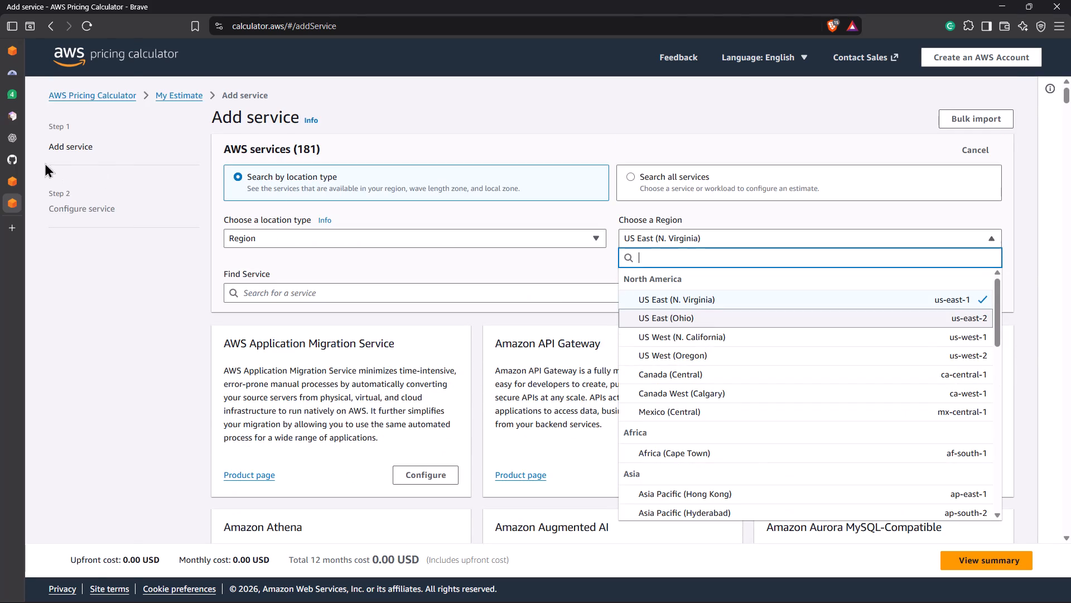
left_click(14, 160)
scroll(469, 237, "up", 2)
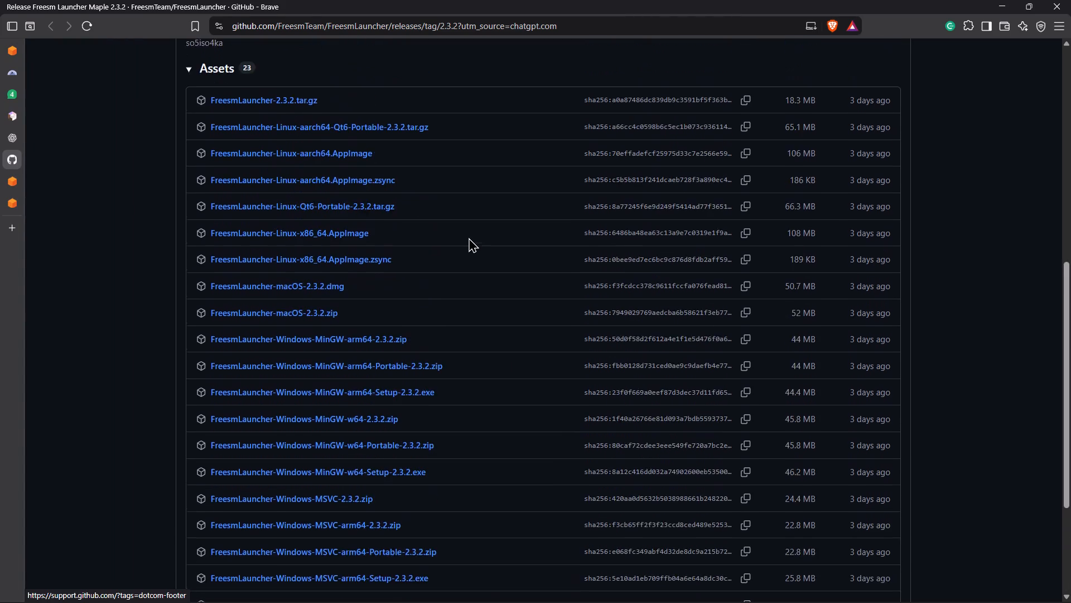
scroll(469, 237, "up", 4)
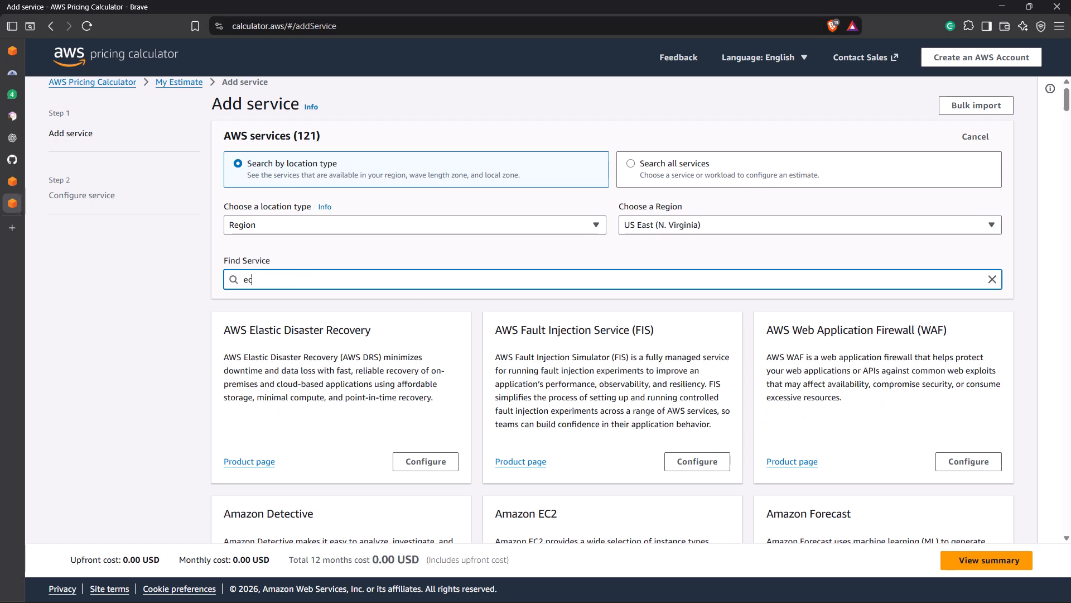
left_click(432, 474)
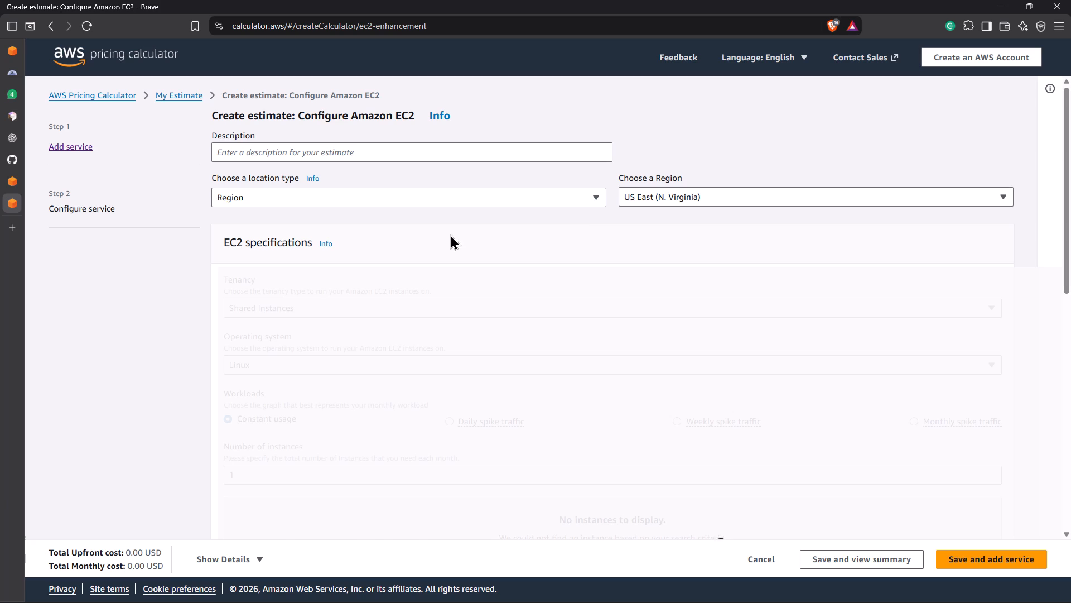
scroll(406, 236, "down", 3)
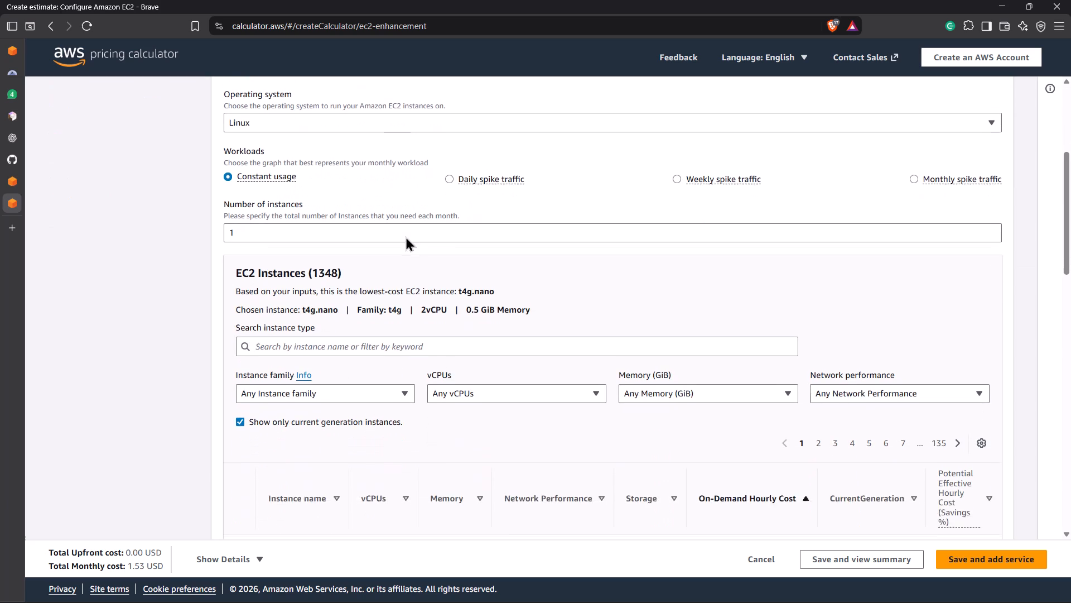
Set the EC2 workload pattern to Daily spike traffic.
scroll(406, 236, "down", 1)
left_click(452, 179)
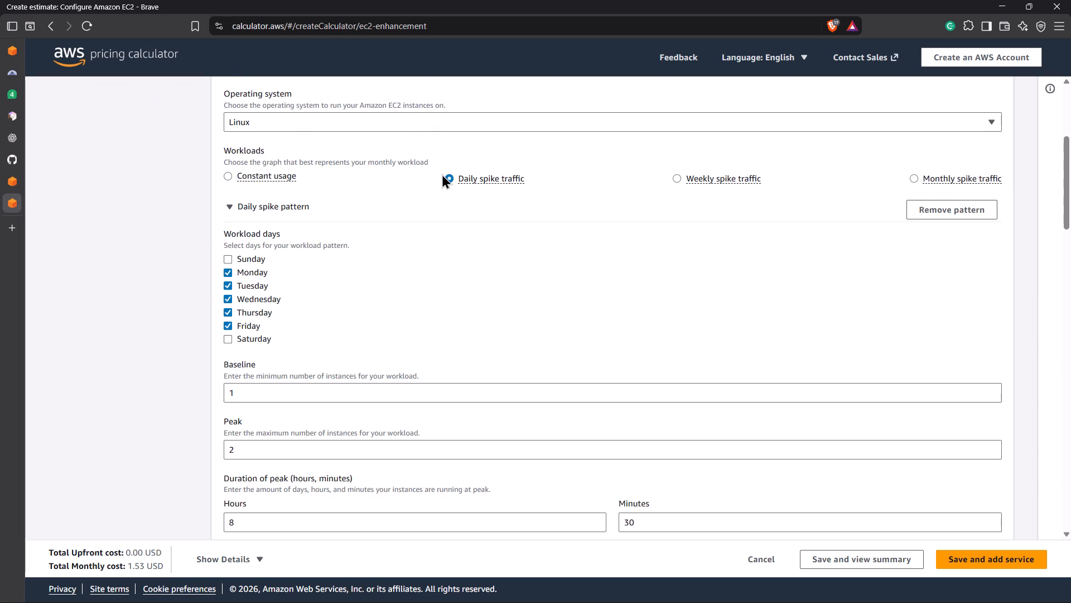
Filter the EC2 instance list to the t3a instance family.
scroll(411, 280, "down", 4)
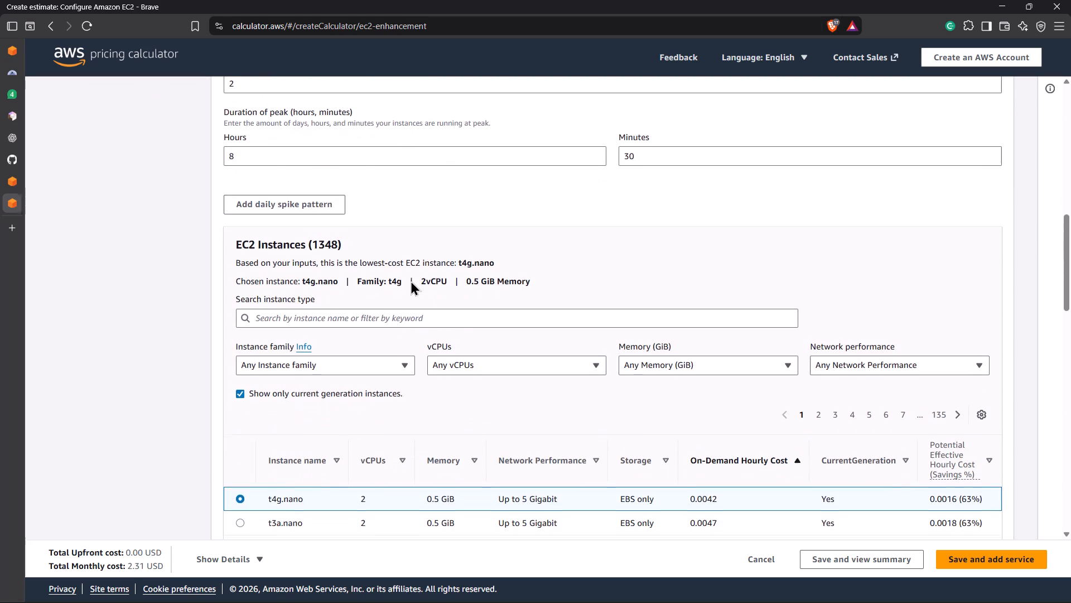
scroll(411, 280, "down", 1)
left_click(396, 362)
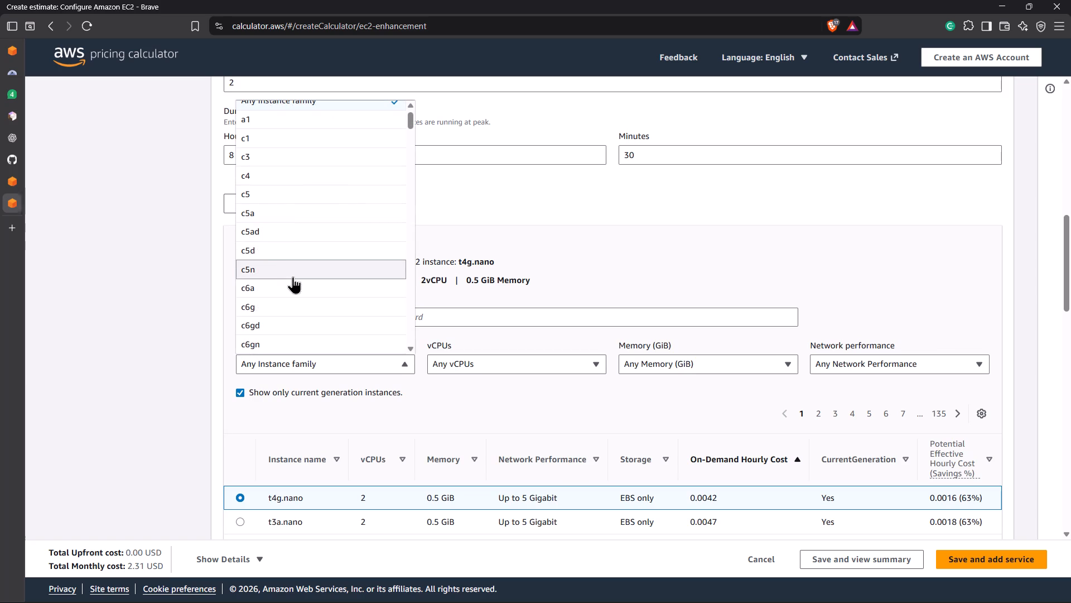
scroll(293, 276, "down", 20)
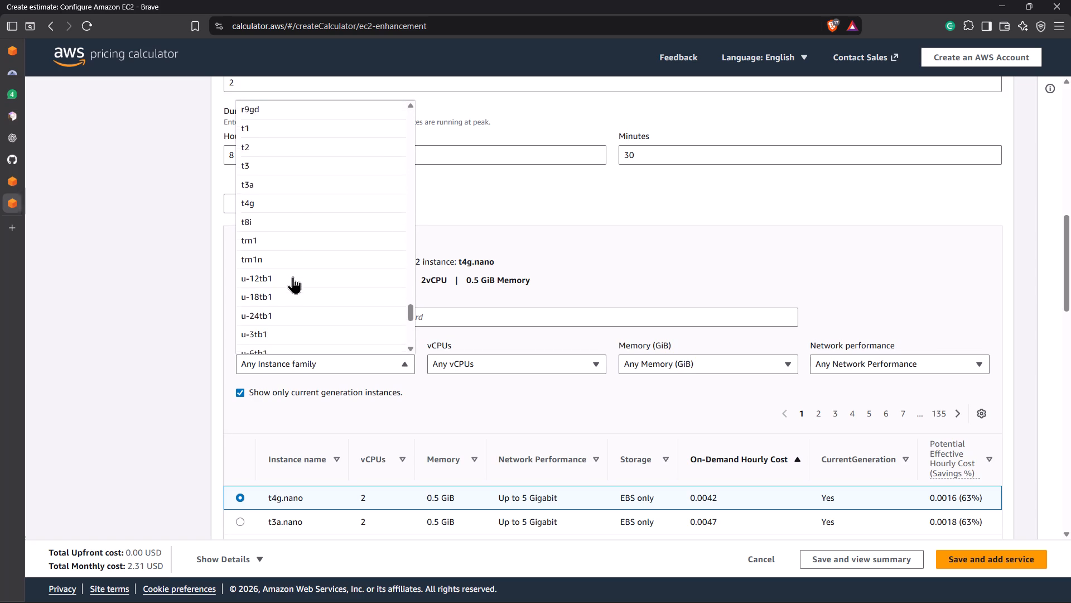
scroll(293, 276, "down", 4)
scroll(293, 276, "up", 1)
scroll(370, 337, "up", 1)
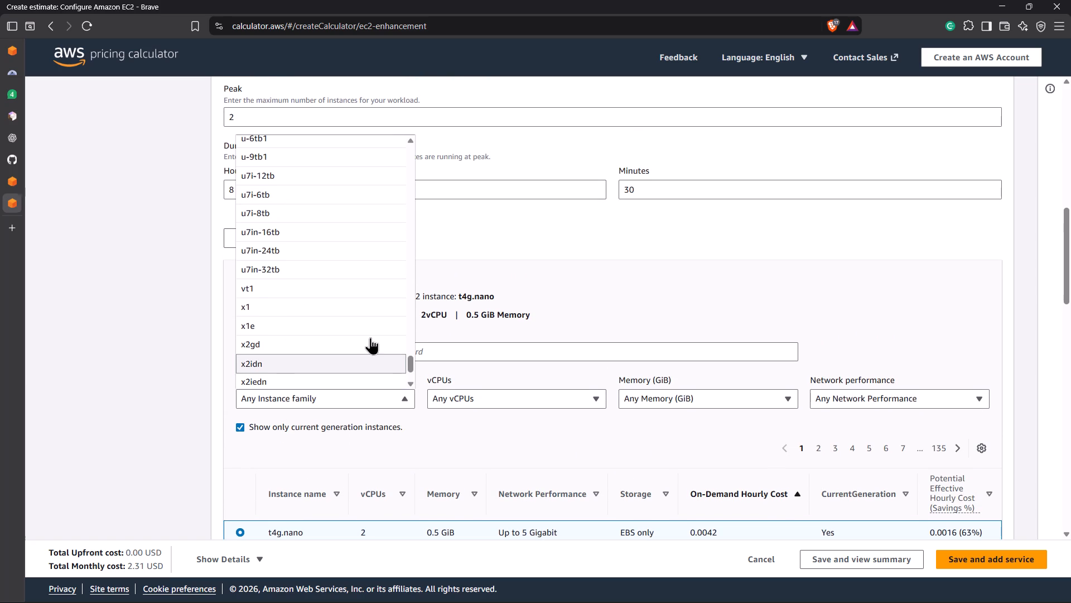
scroll(336, 298, "up", 4)
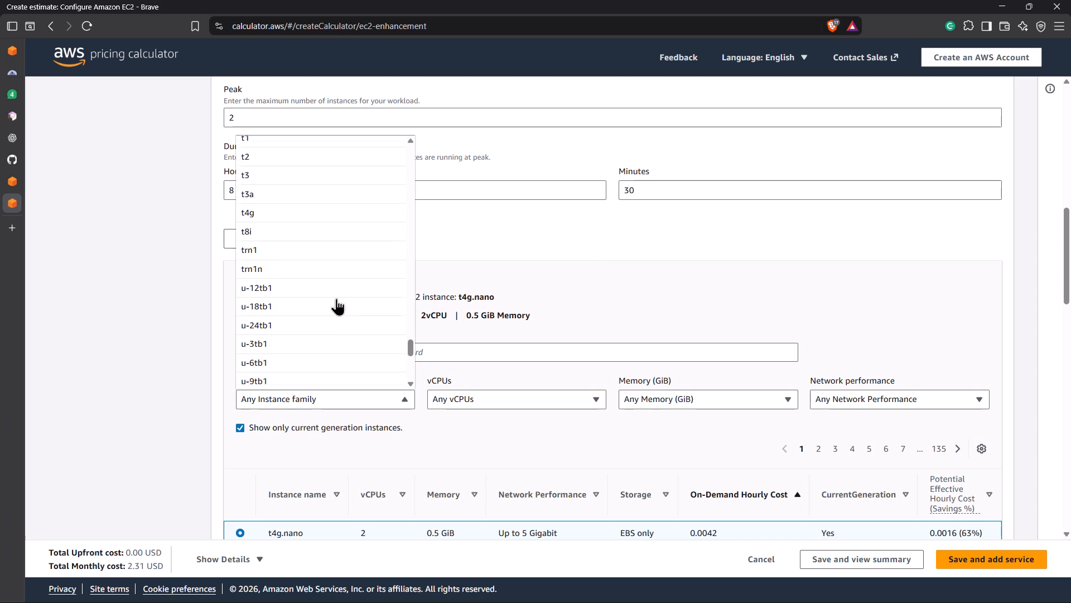
scroll(336, 298, "up", 1)
left_click(269, 237)
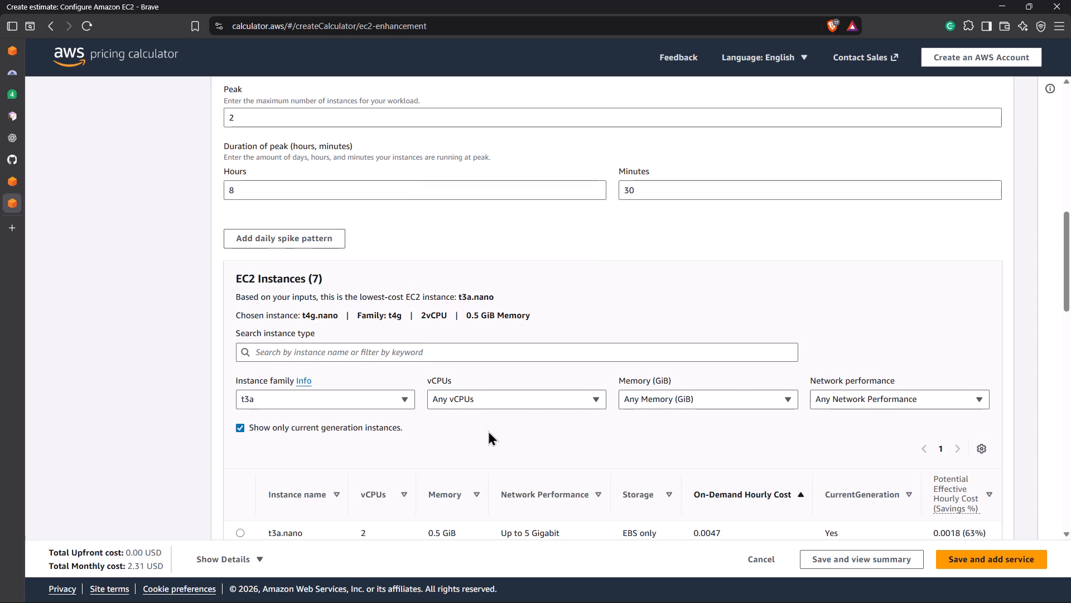
Limit the t3a instances to 2 GiB memory and choose t3a.small as the instance type.
left_click(732, 399)
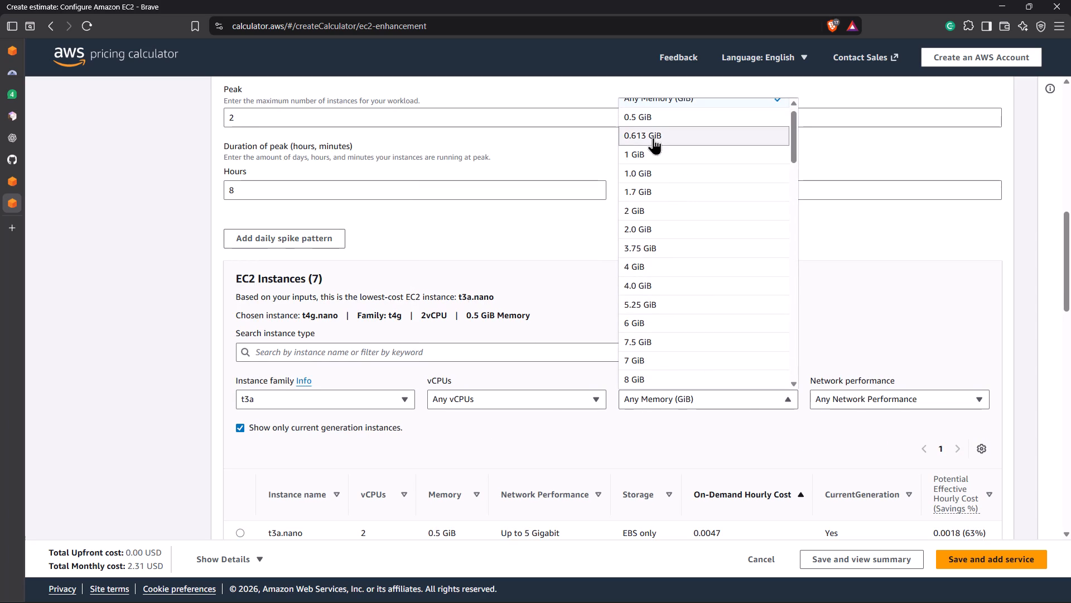
left_click(670, 210)
scroll(547, 349, "down", 4)
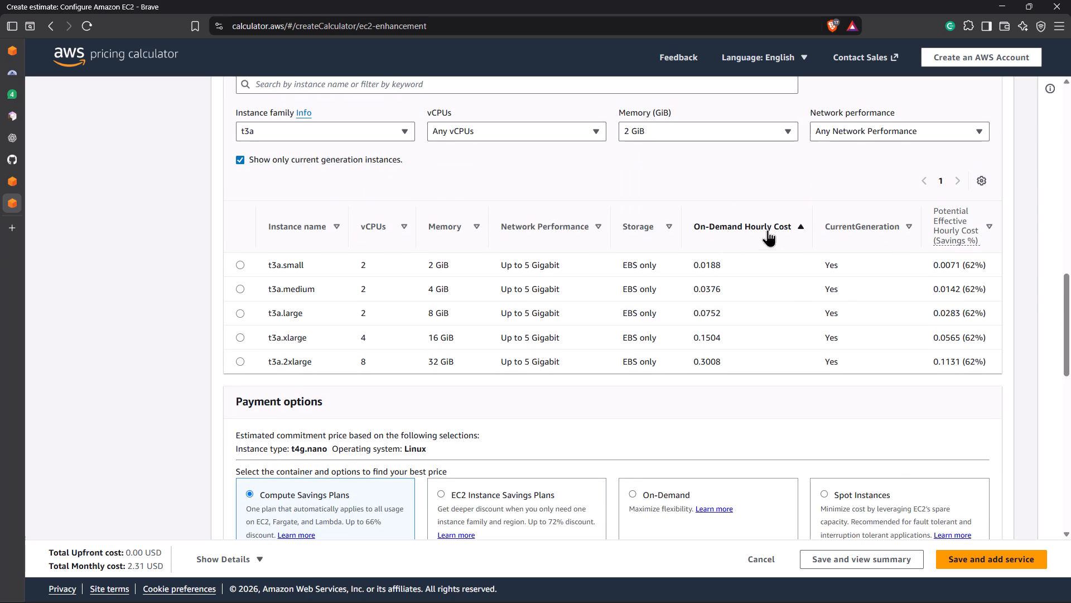
left_click(242, 266)
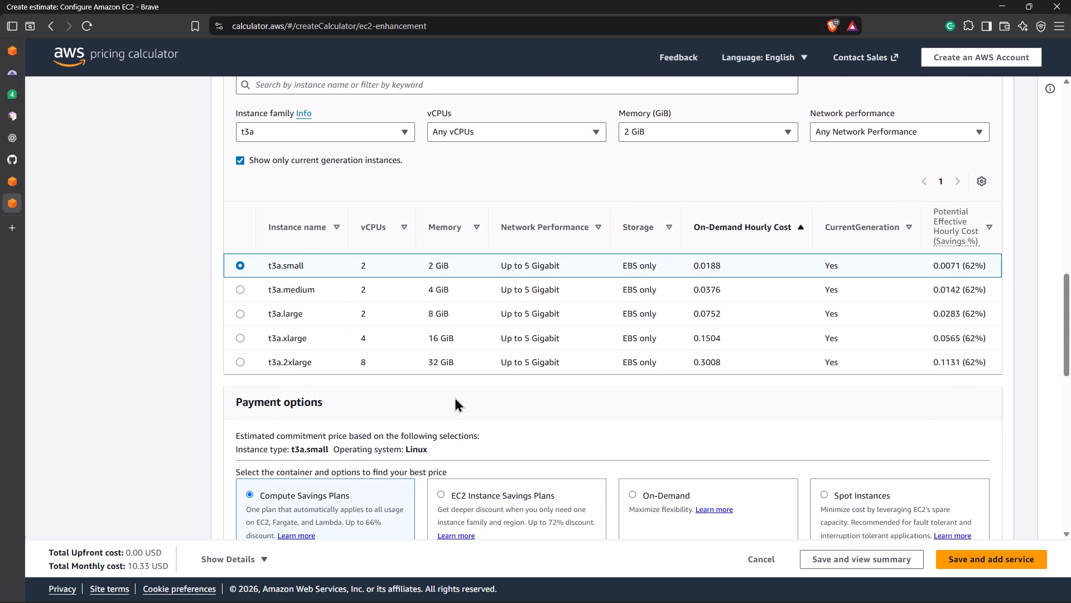
Examine the t3a.small payment options, comparing Compute Savings Plans, EC2 Instance Savings Plans, On-Demand and Spot Instances.
scroll(455, 397, "down", 5)
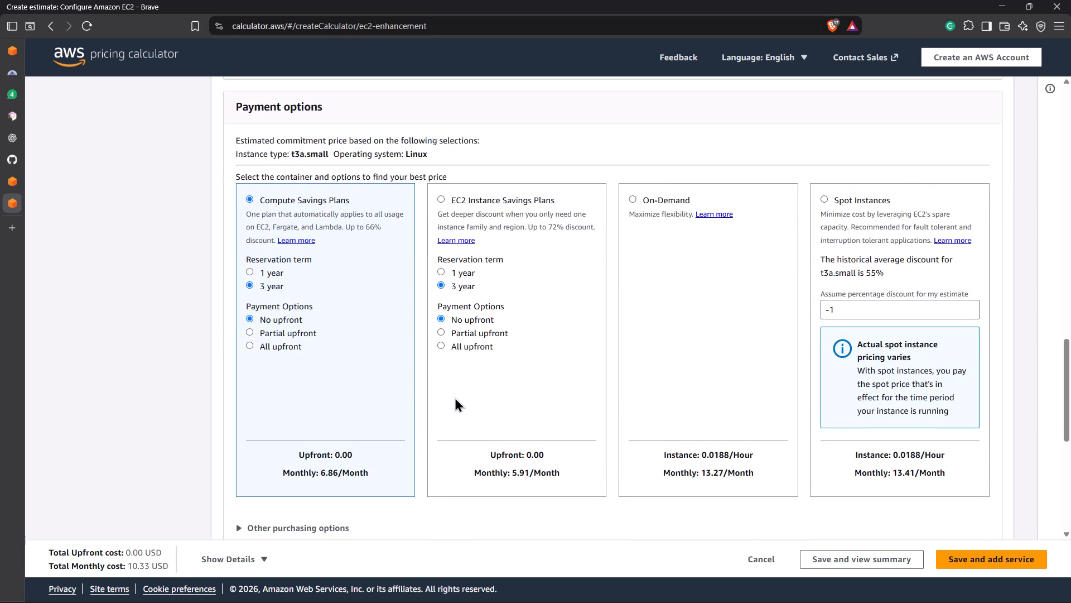
left_click(249, 281)
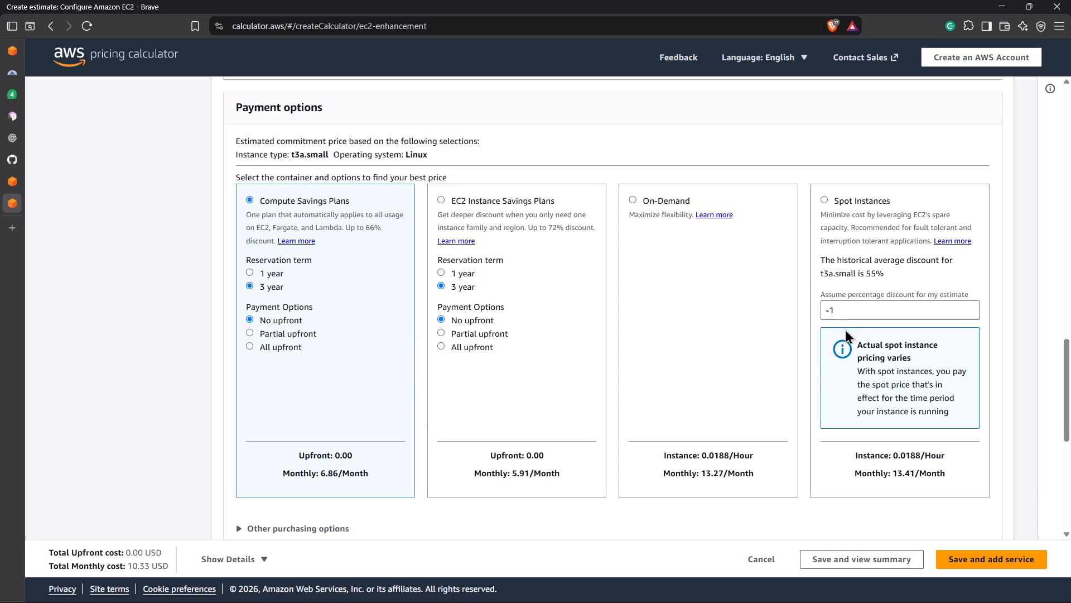
scroll(553, 384, "down", 3)
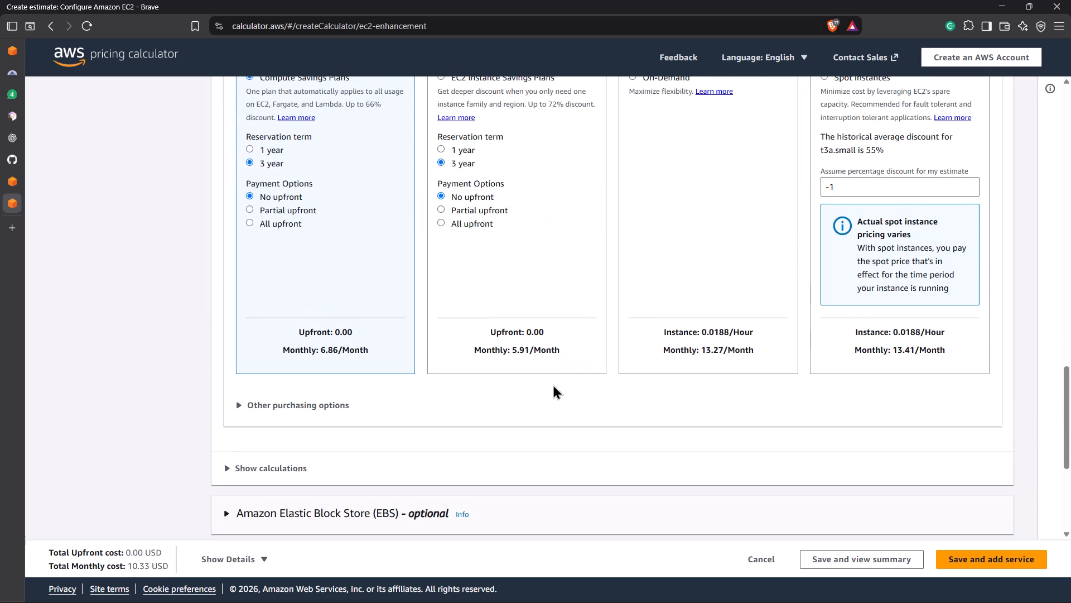
scroll(553, 384, "down", 3)
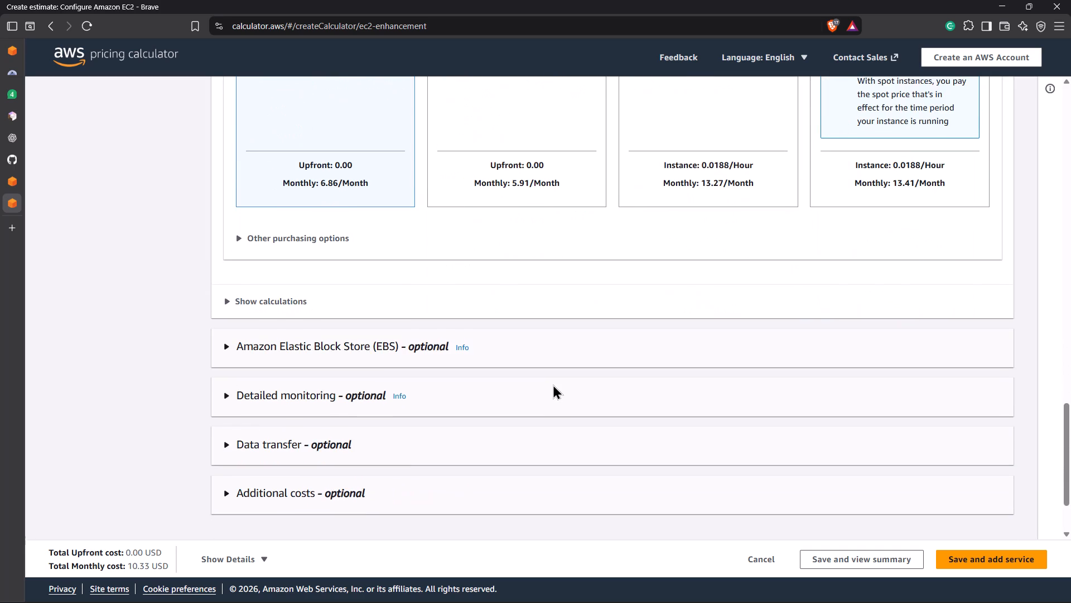
scroll(553, 384, "down", 1)
scroll(553, 384, "up", 1)
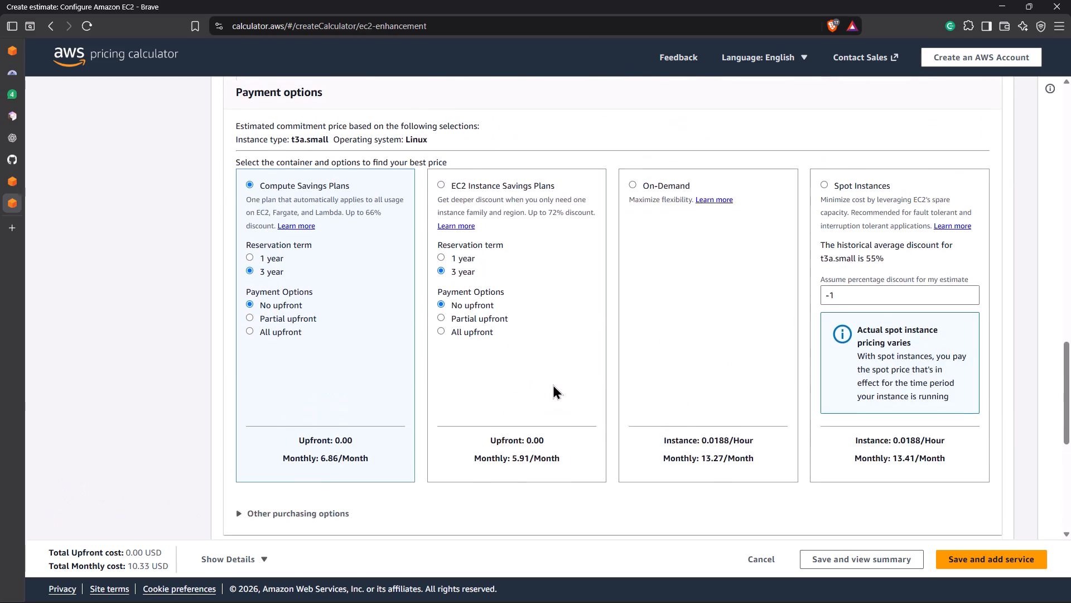
scroll(553, 384, "up", 2)
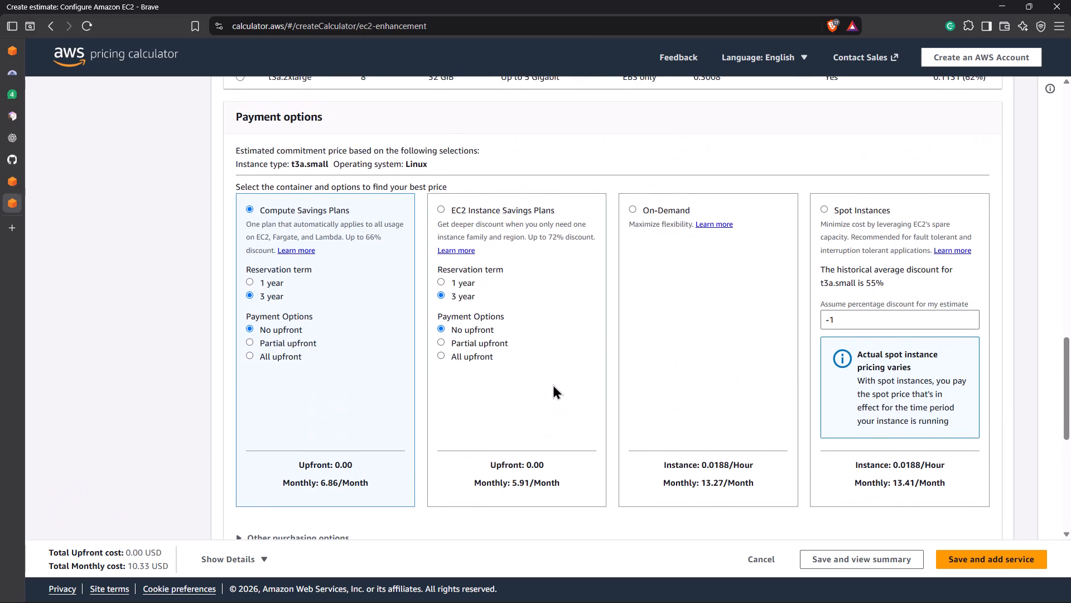
scroll(553, 384, "up", 2)
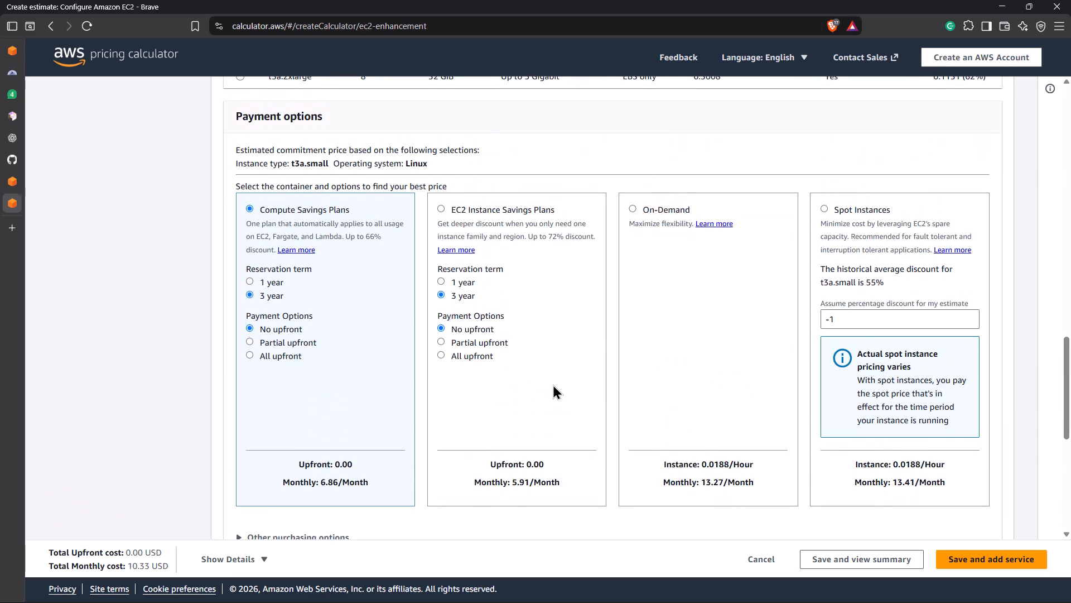
scroll(553, 384, "up", 5)
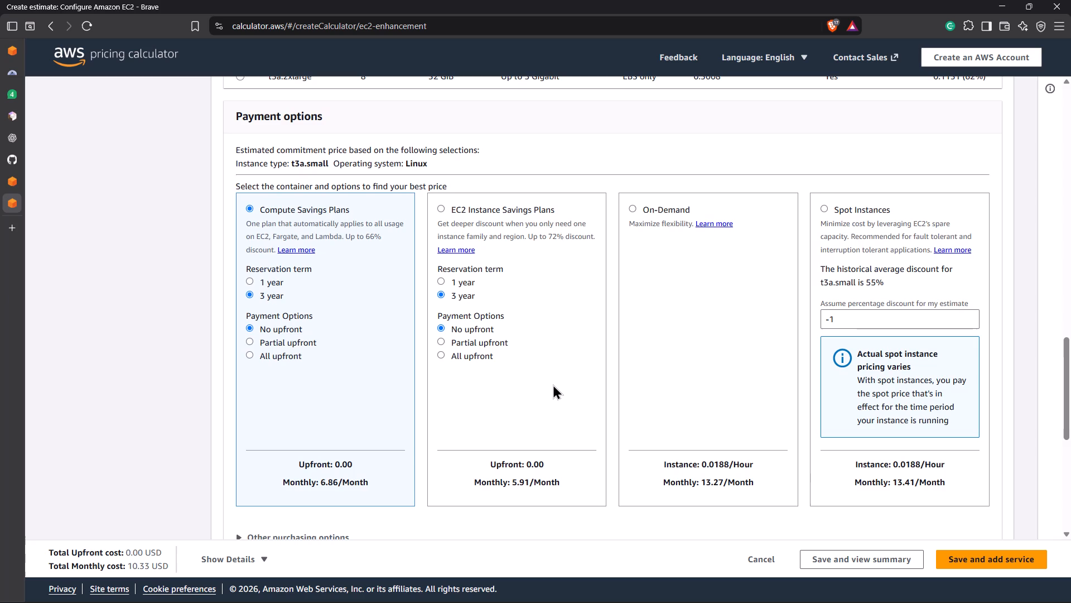
scroll(553, 384, "up", 1)
Look through the optional Amazon Elastic Block Store, Additional costs and Data transfer settings without entering any values.
scroll(553, 384, "down", 5)
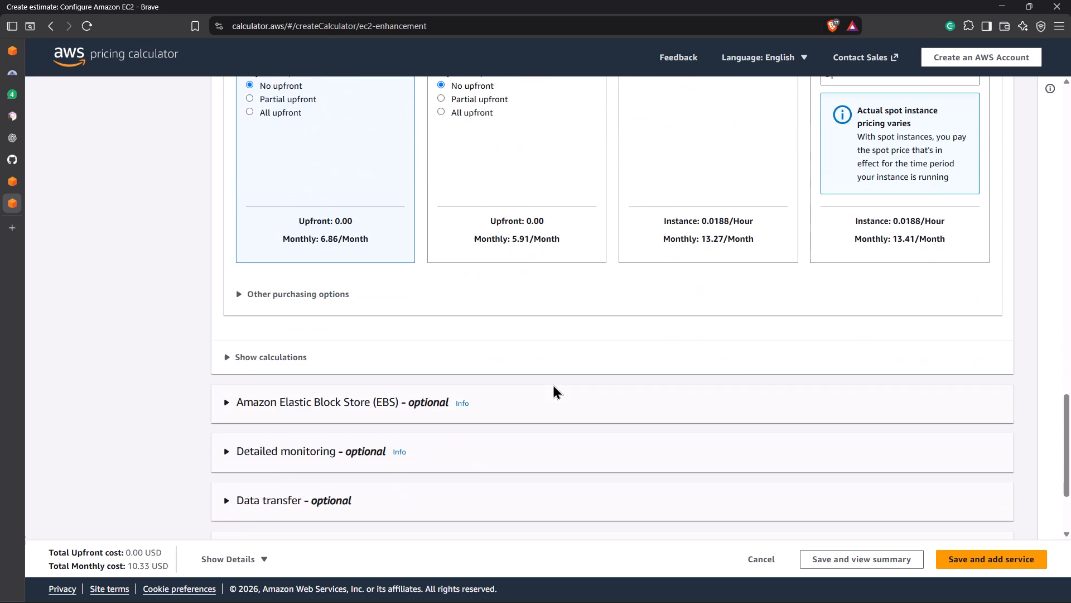
scroll(553, 384, "down", 3)
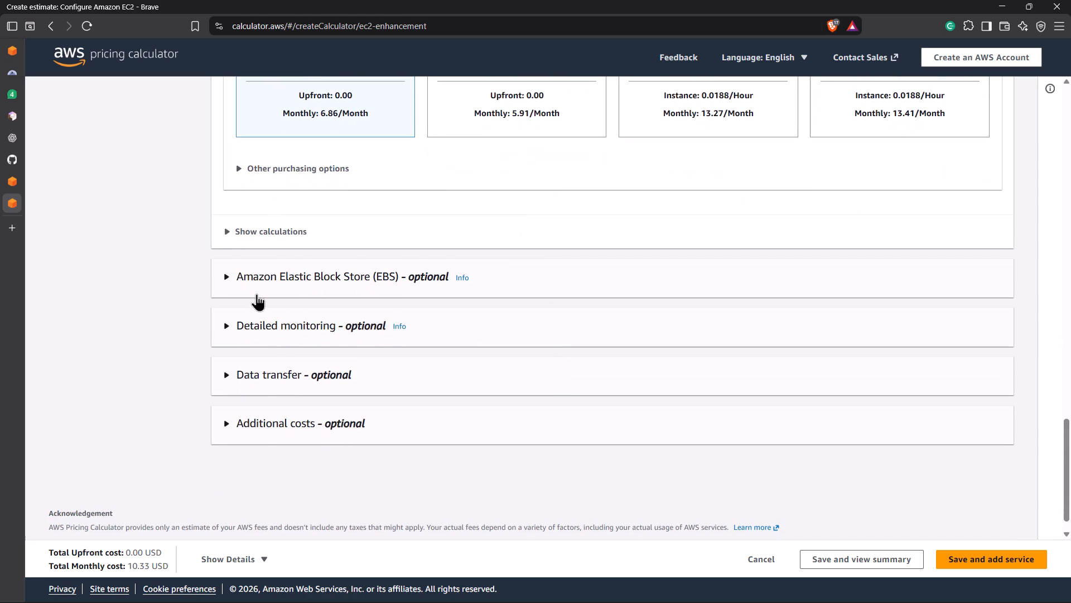
left_click(229, 278)
scroll(355, 362, "down", 1)
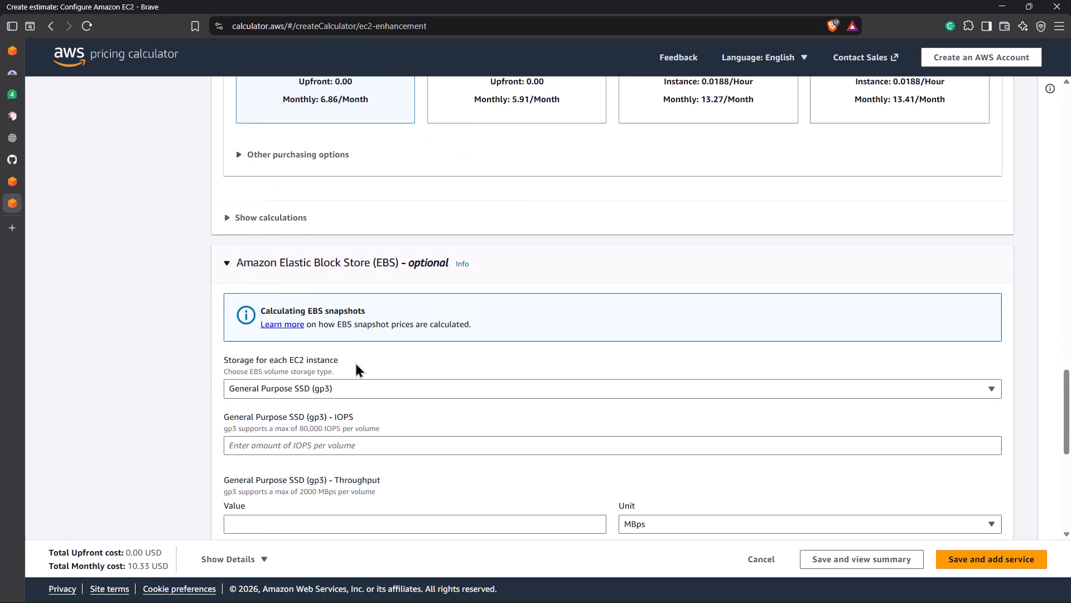
scroll(355, 362, "down", 4)
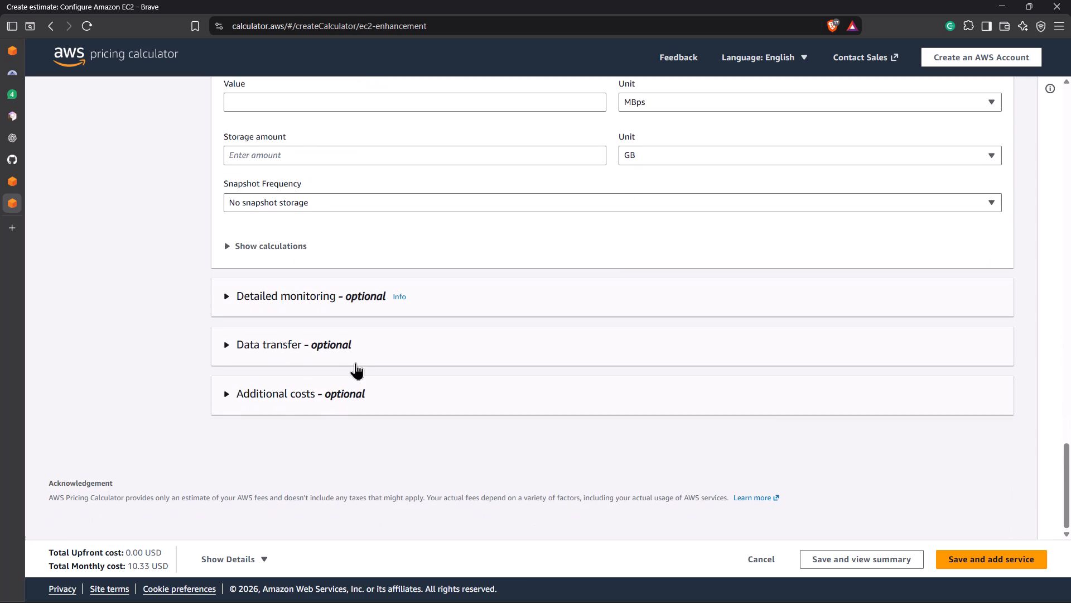
left_click(243, 394)
scroll(398, 437, "down", 1)
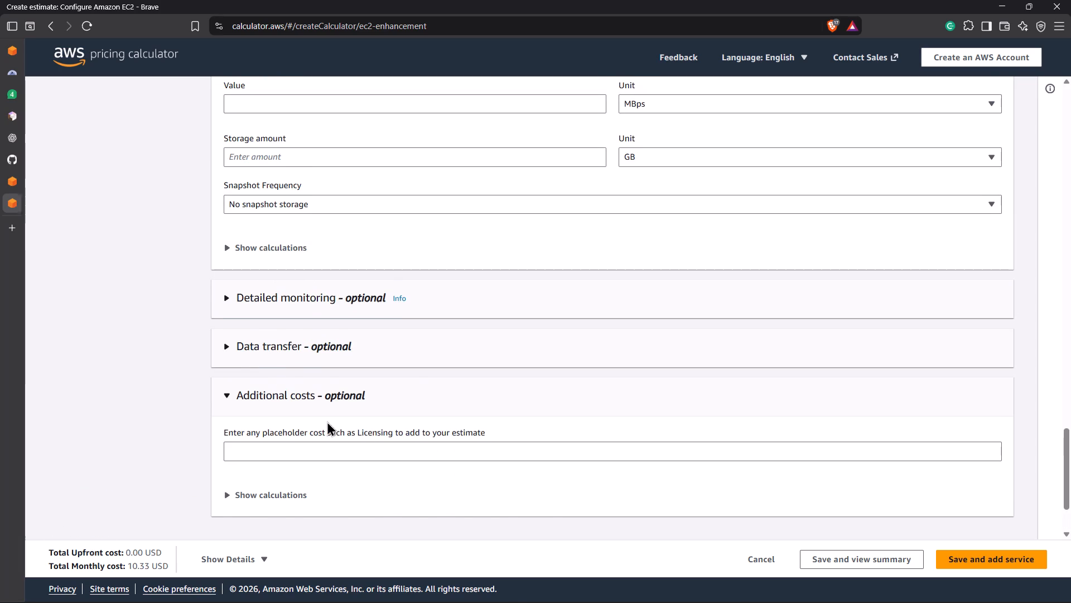
left_click(243, 343)
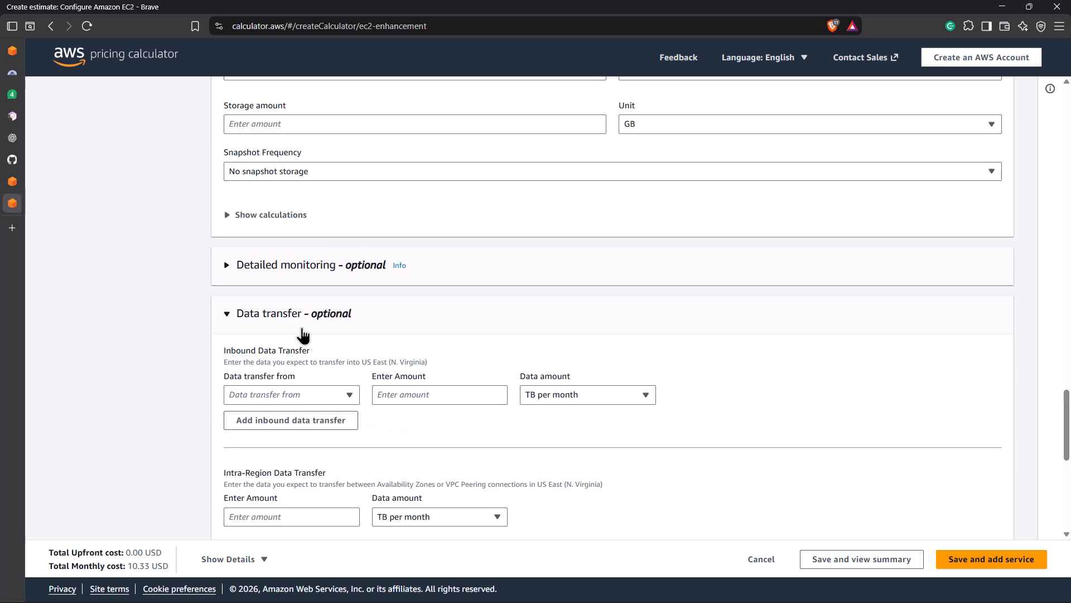
left_click(266, 309)
scroll(267, 268, "up", 3)
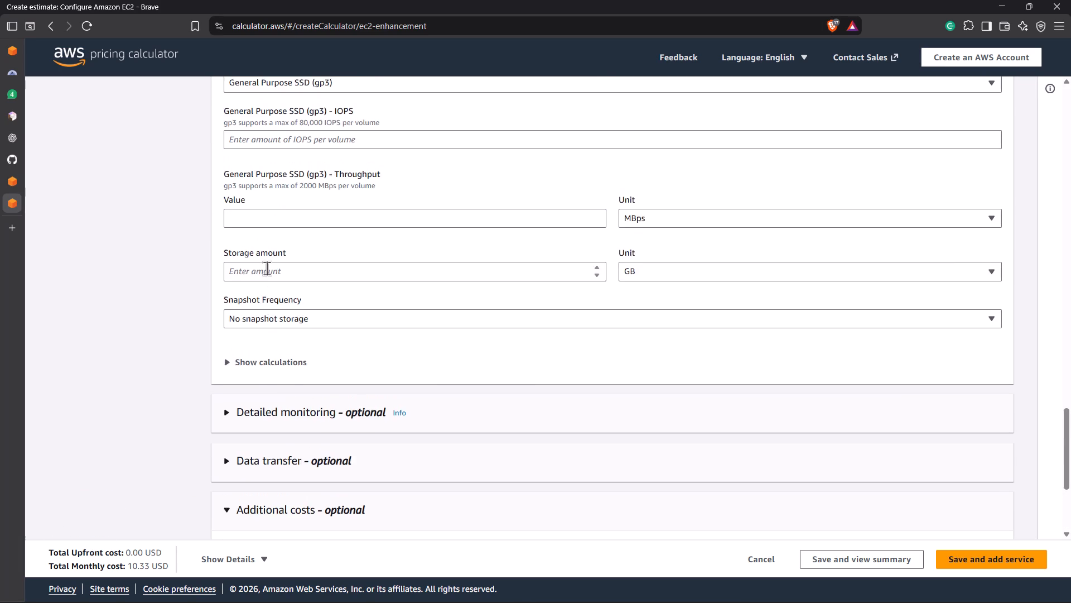
scroll(267, 268, "up", 3)
left_click(236, 98)
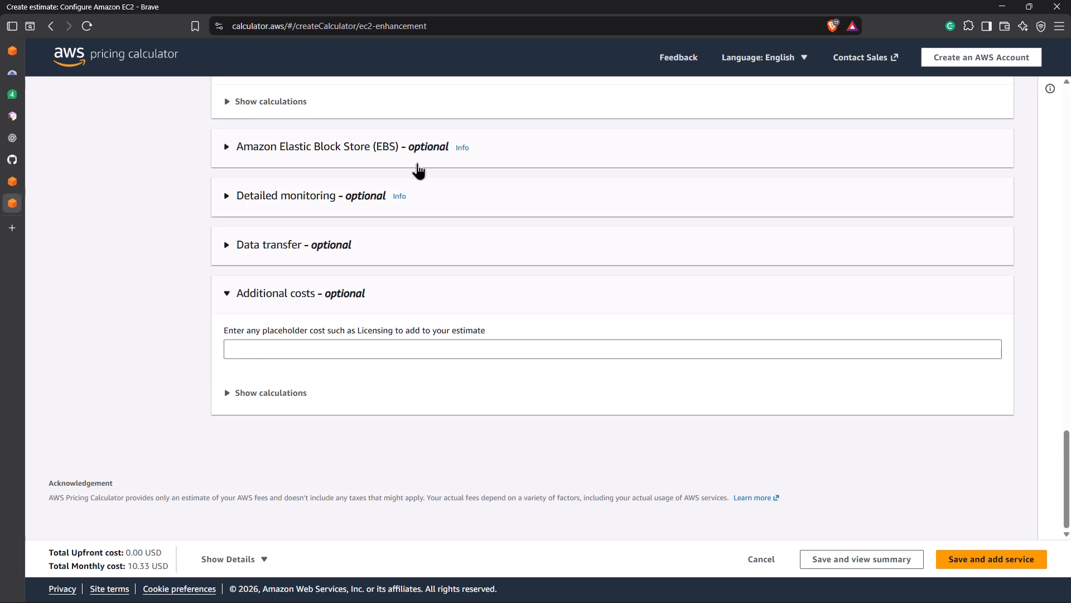
Expand the EC2 cost calculations and review the breakeven analysis and utilization summary against the payment and instance selections.
scroll(416, 167, "up", 3)
scroll(416, 176, "right", 1)
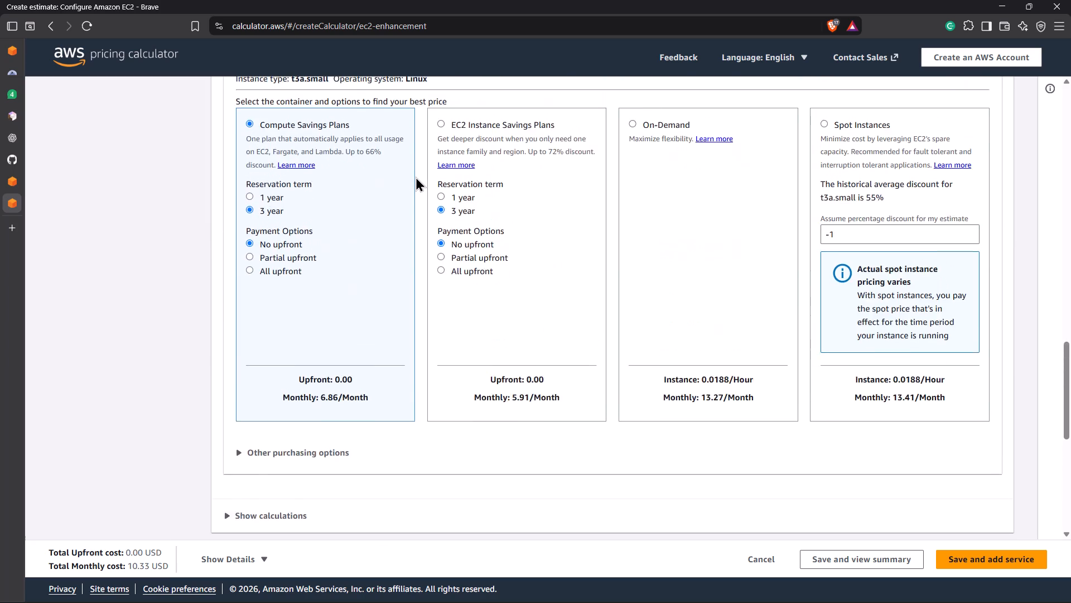
scroll(416, 176, "right", 1)
left_click(256, 334)
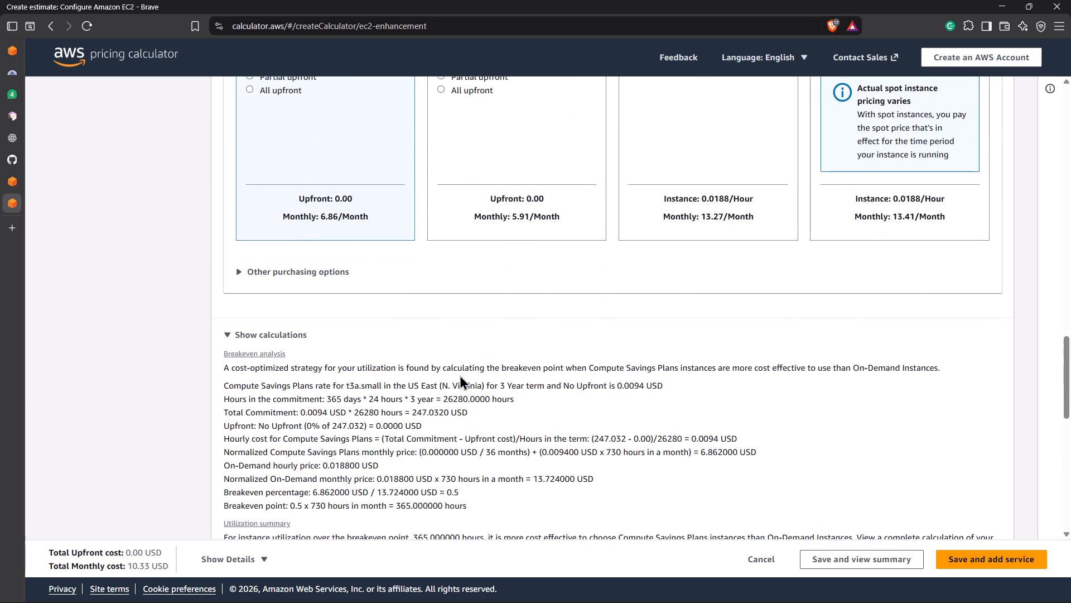
scroll(460, 375, "down", 4)
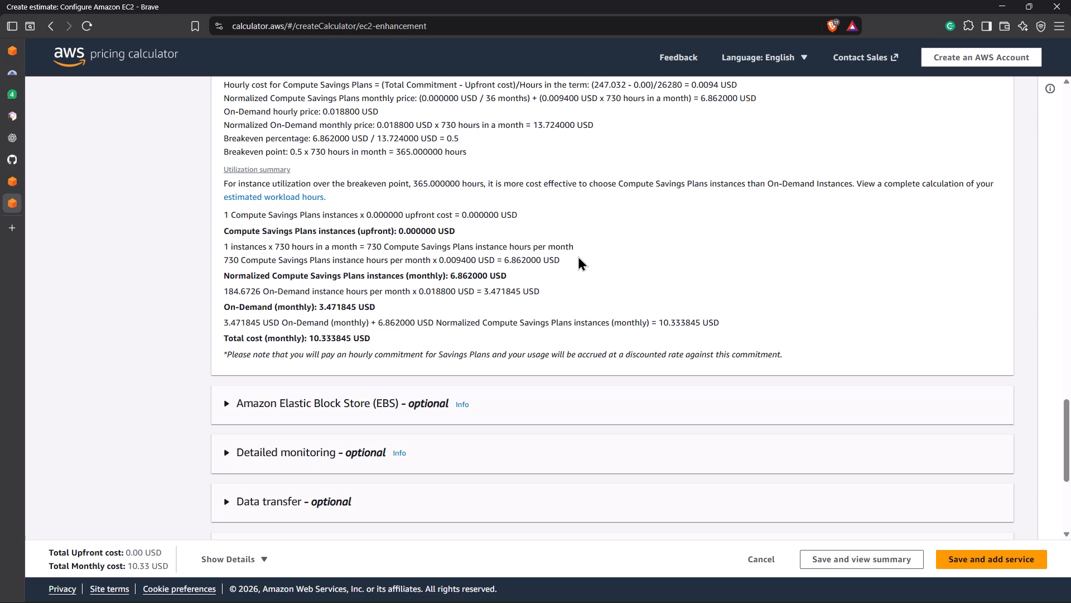
scroll(578, 256, "down", 1)
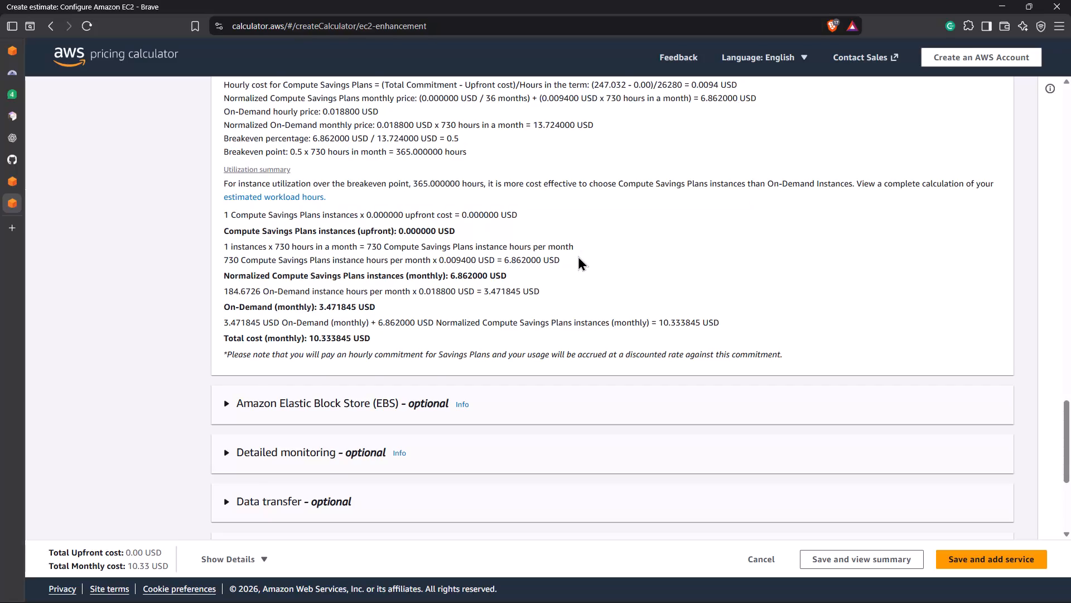
scroll(578, 256, "down", 1)
scroll(578, 256, "up", 5)
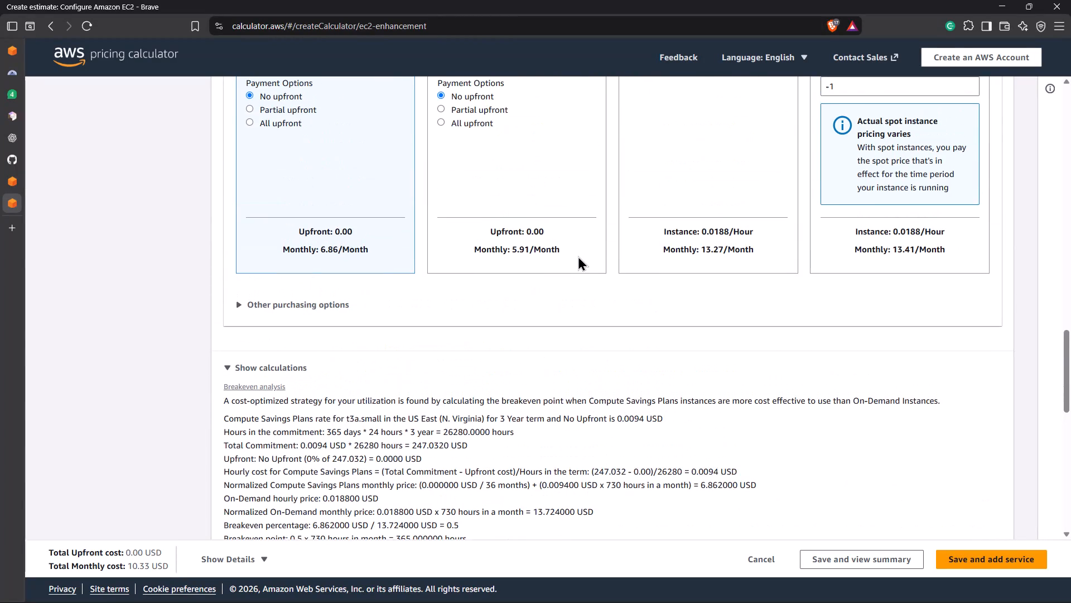
scroll(578, 256, "up", 2)
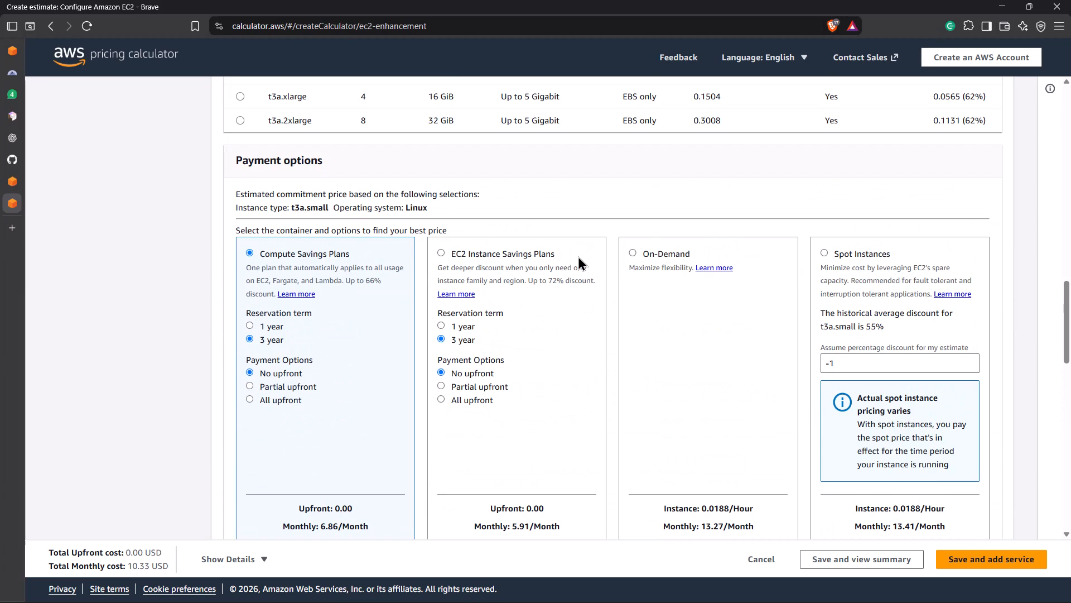
scroll(578, 256, "up", 4)
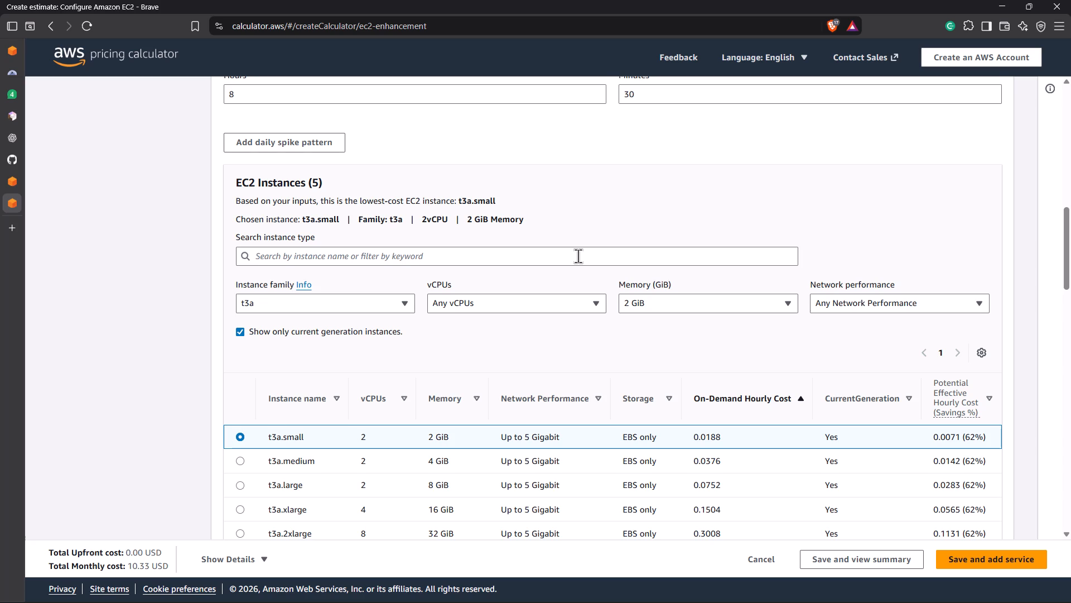
scroll(578, 256, "down", 6)
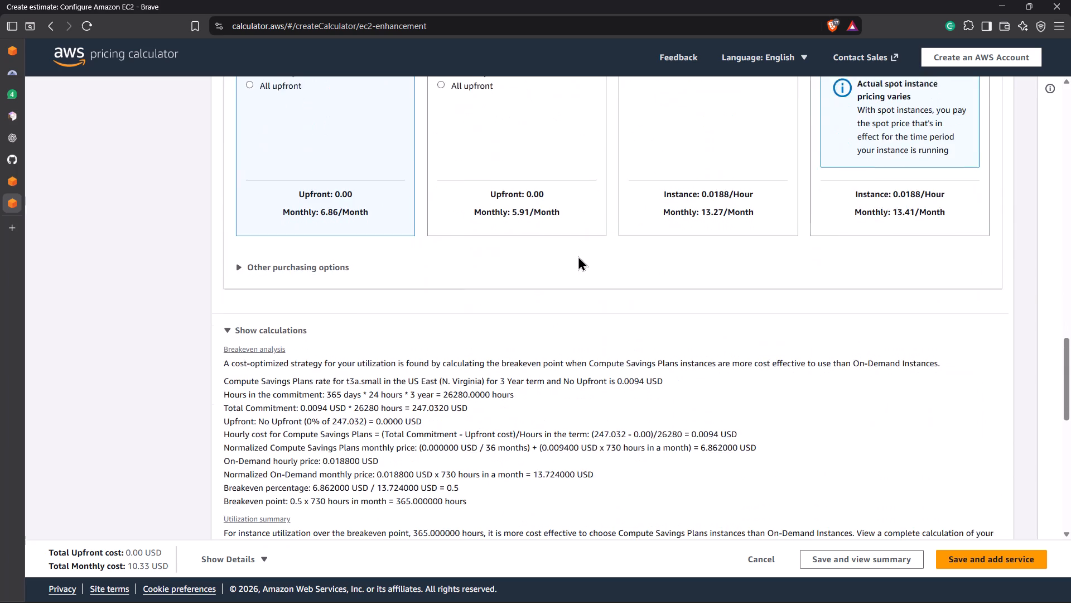
key("ctrl+shift+Tab")
key("ctrl+shift+Tab")
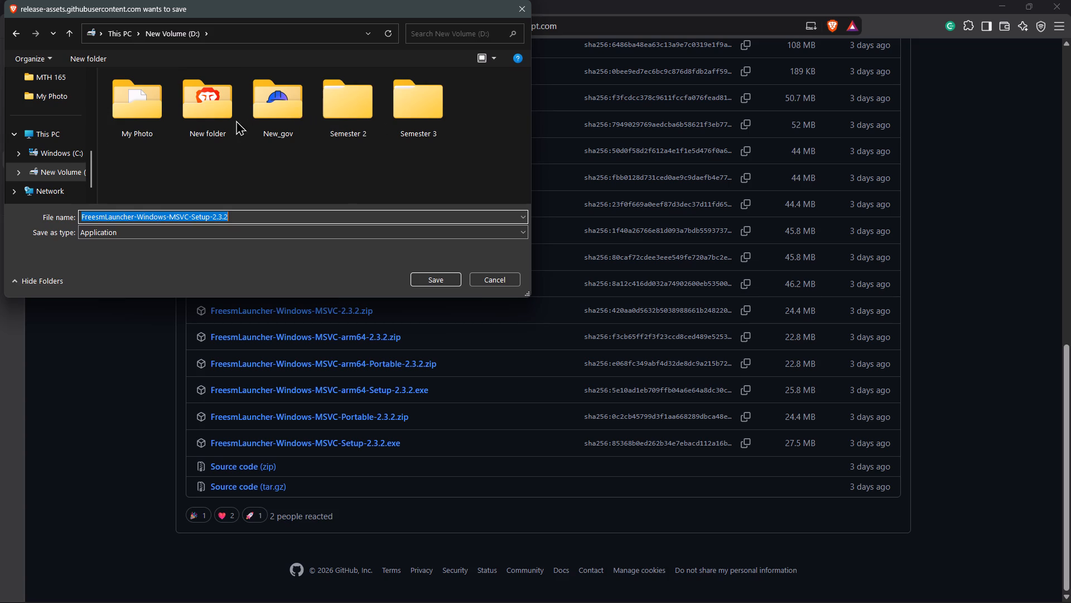
left_click(203, 117)
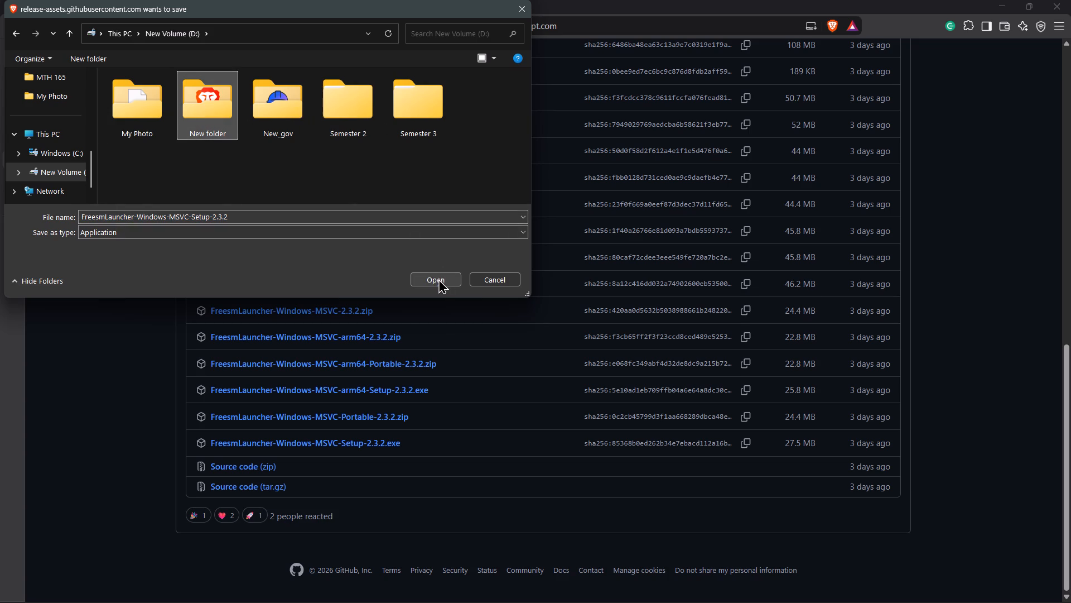
left_click(438, 281)
left_click(438, 281)
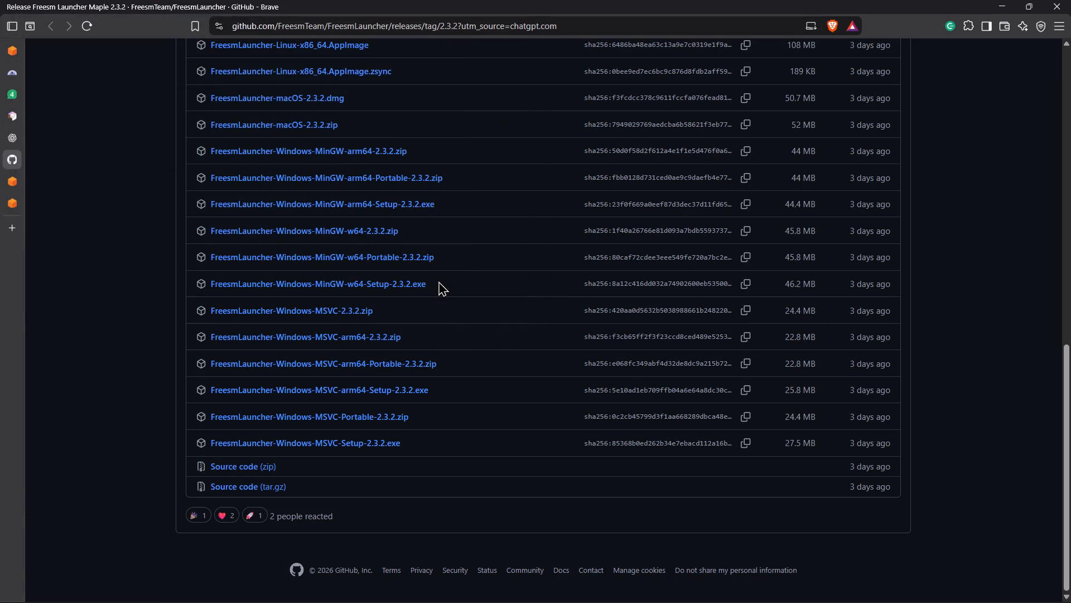
Check the installer in the recent download history and close the Freesm Launcher GitHub release page.
left_click(972, 31)
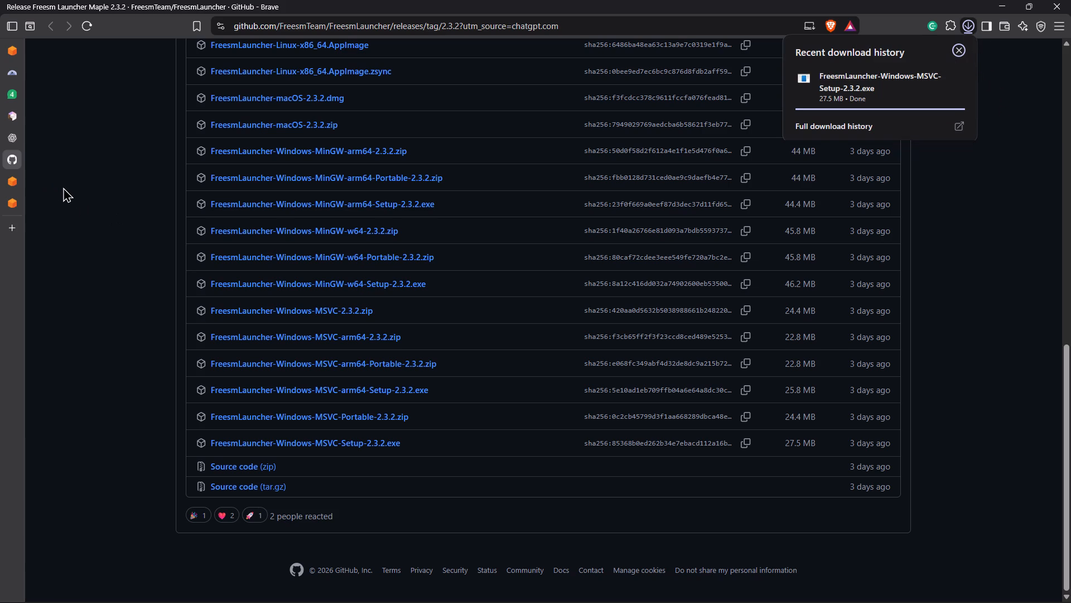
key("ctrl+w")
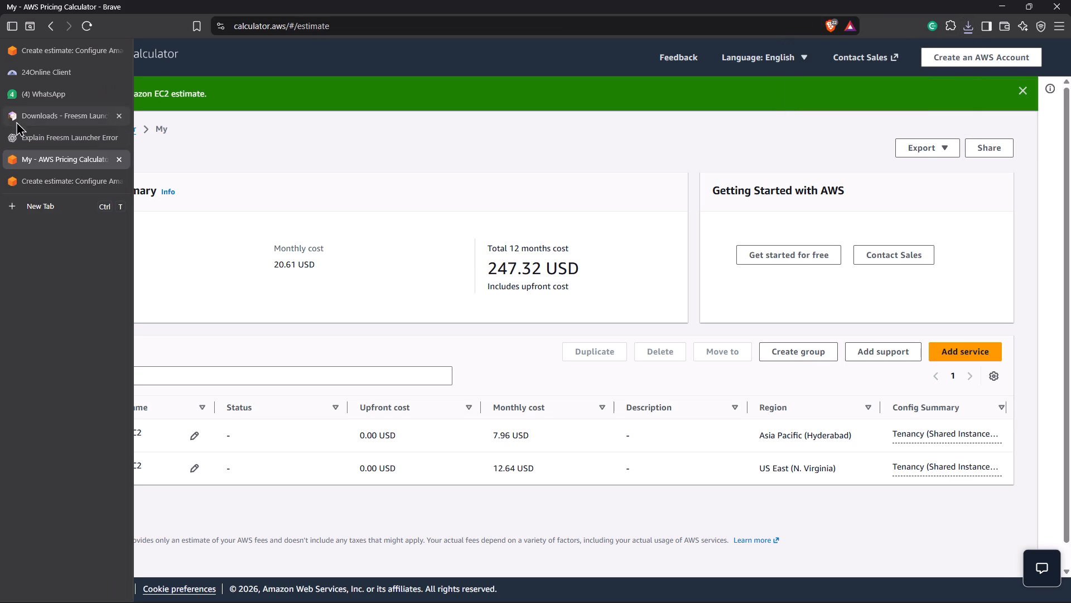